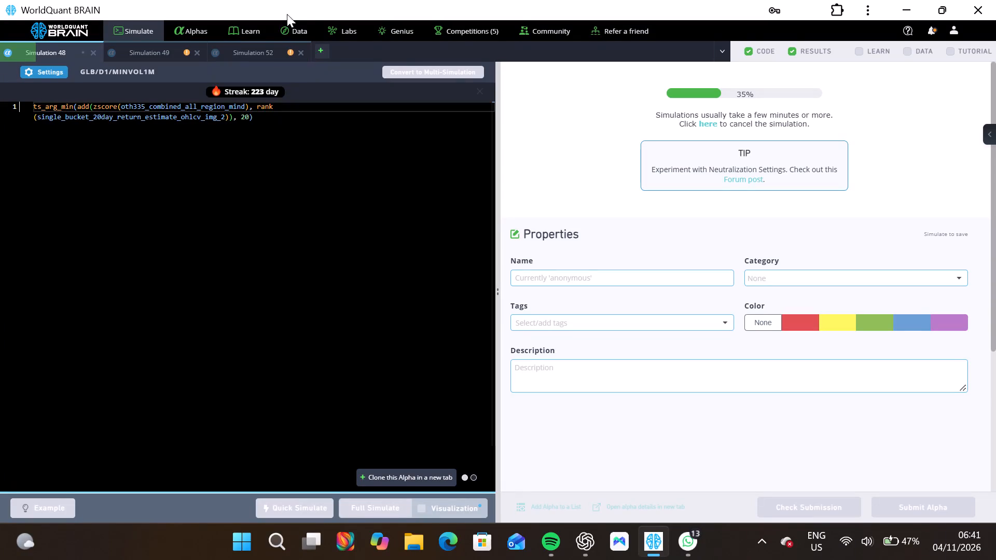
Reveal the test period for Simulation 52, then review its full IS summary and failed IS tests.
left_click(260, 51)
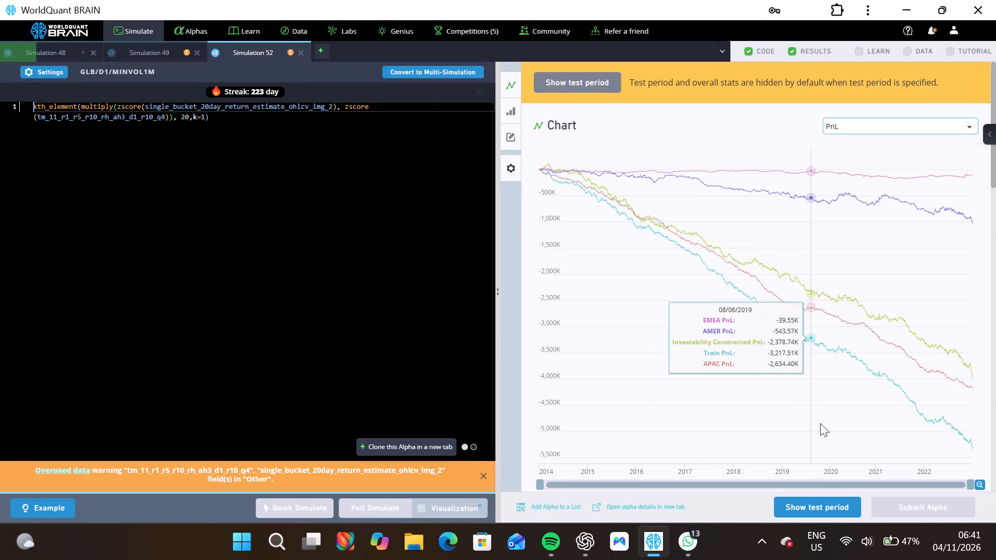
scroll(820, 423, "down", 6)
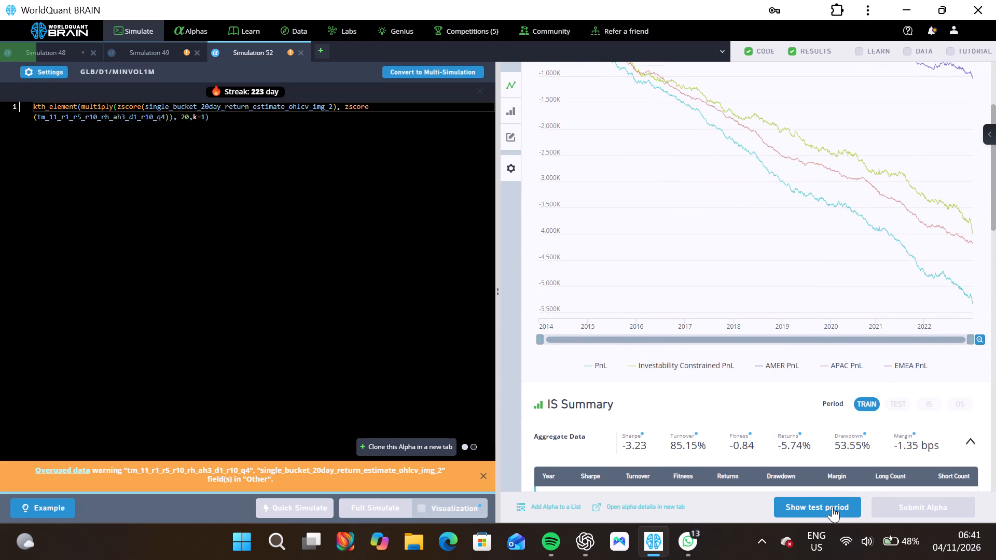
left_click(832, 507)
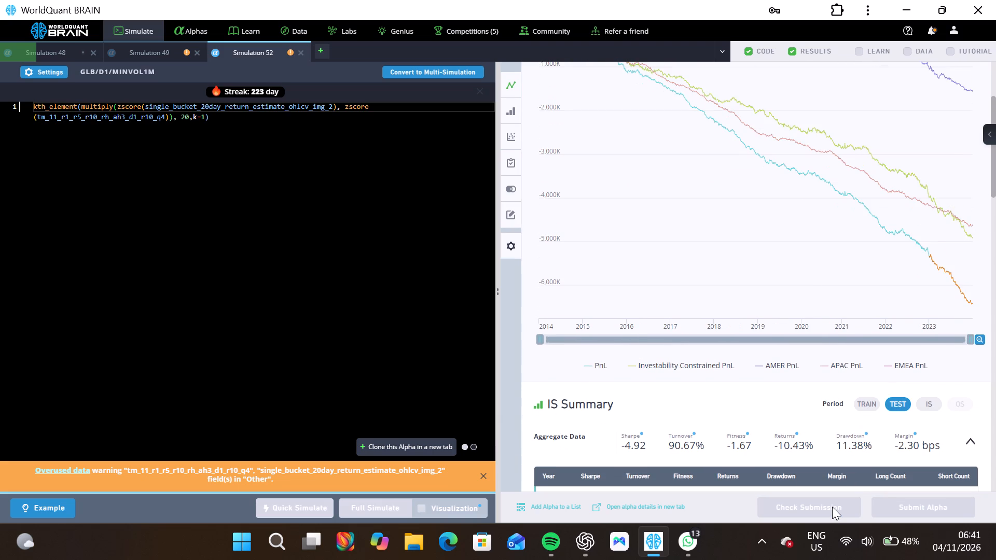
left_click(923, 405)
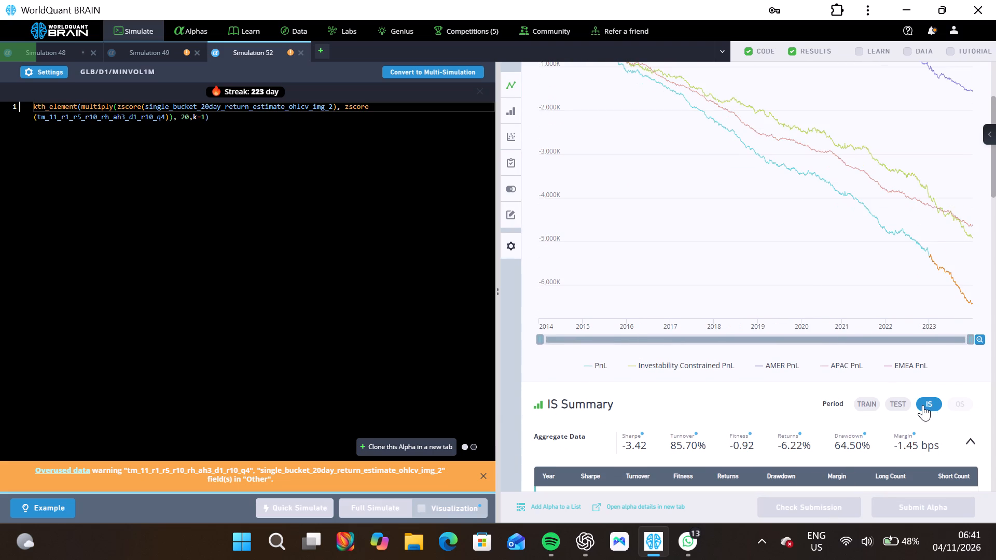
scroll(774, 453, "down", 16)
scroll(774, 453, "down", 13)
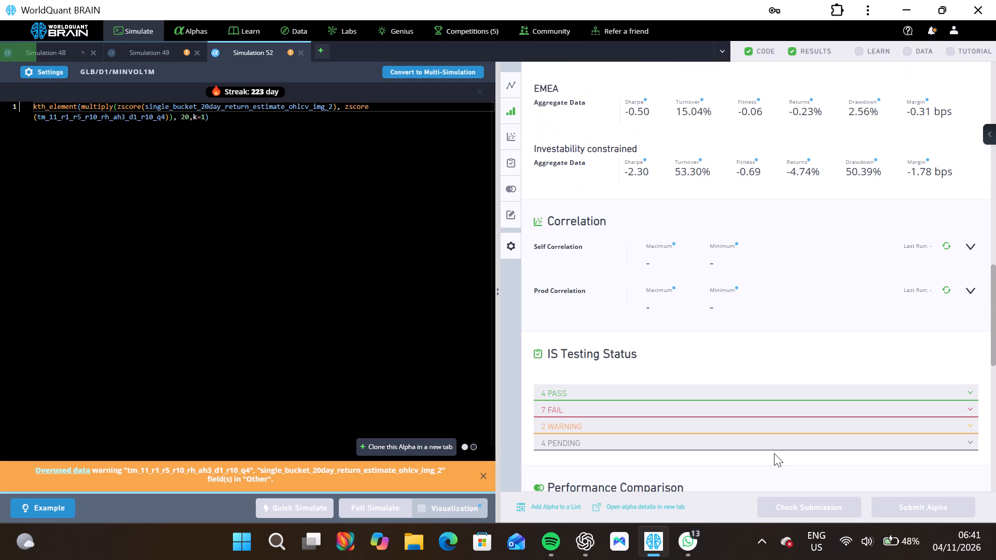
left_click(628, 408)
scroll(627, 399, "down", 1)
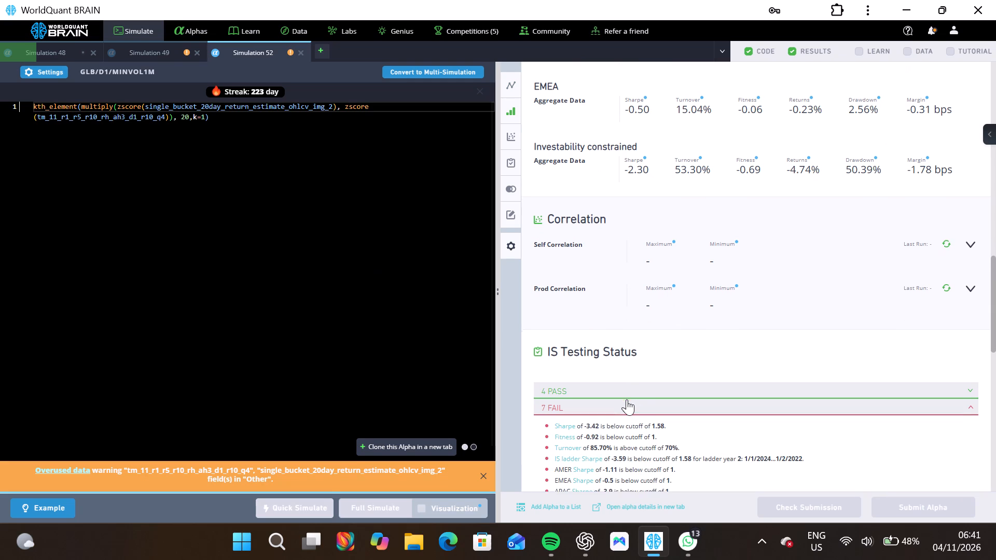
scroll(627, 399, "down", 1)
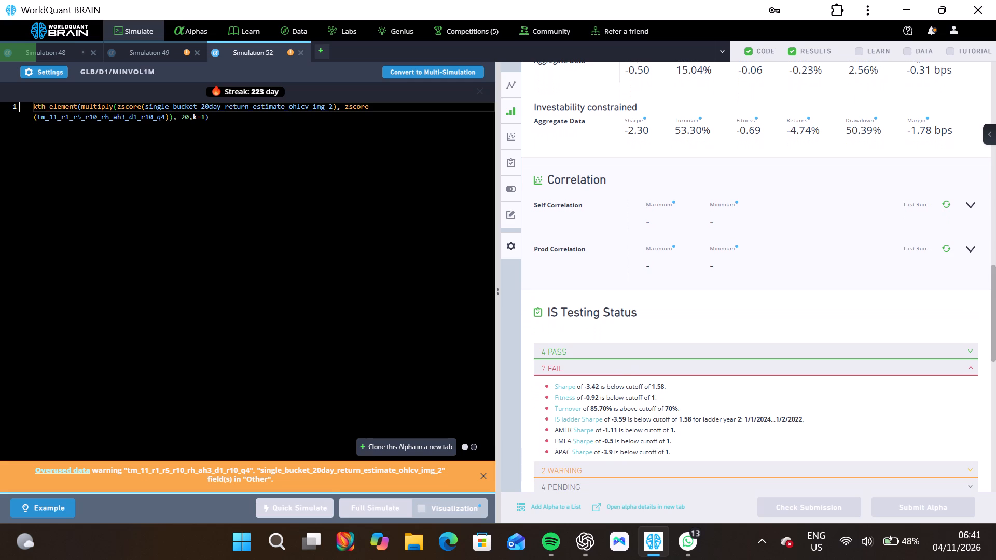
scroll(627, 399, "down", 1)
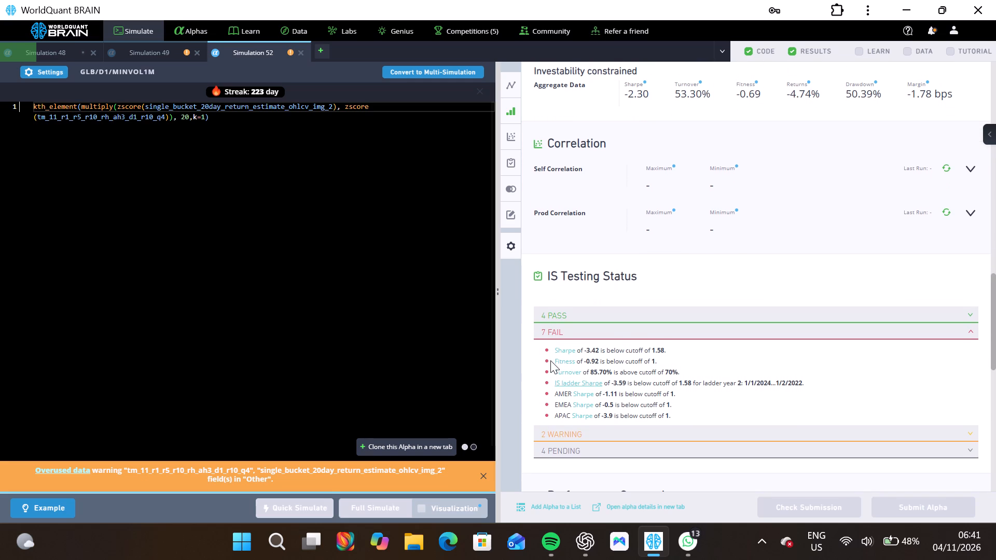
Close Simulation 52.
left_click(301, 51)
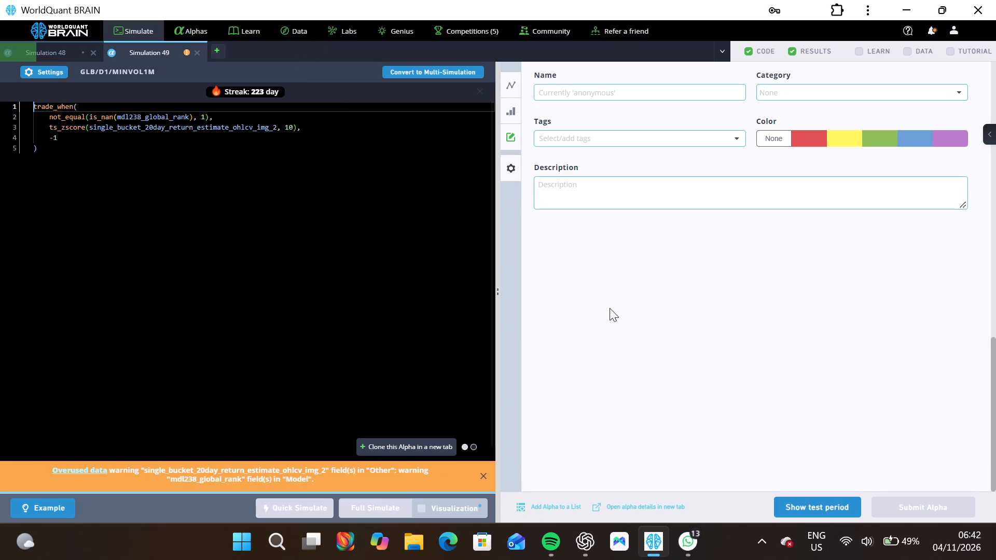
Reveal the test period for Simulation 49 and examine its failed and passed IS tests.
left_click(819, 506)
left_click(591, 238)
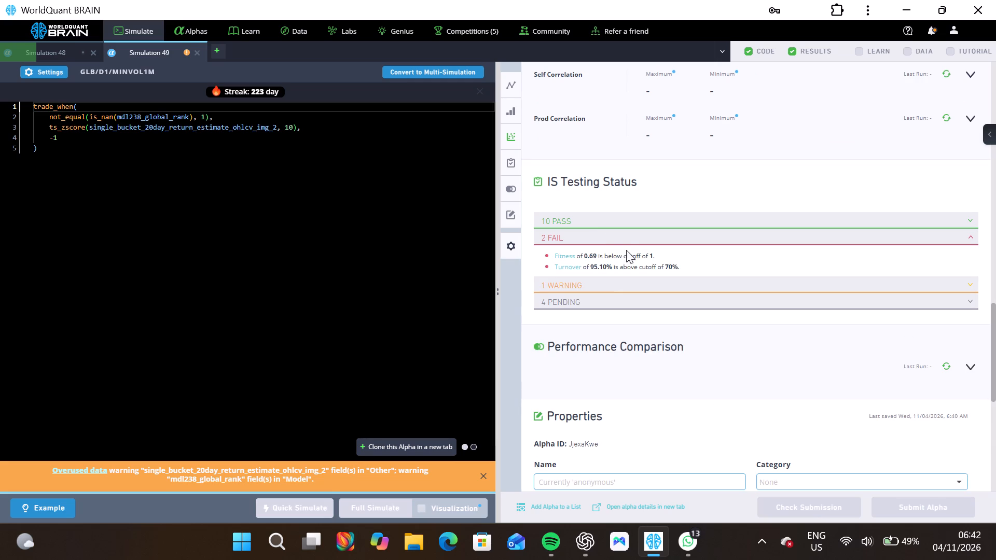
left_click(621, 223)
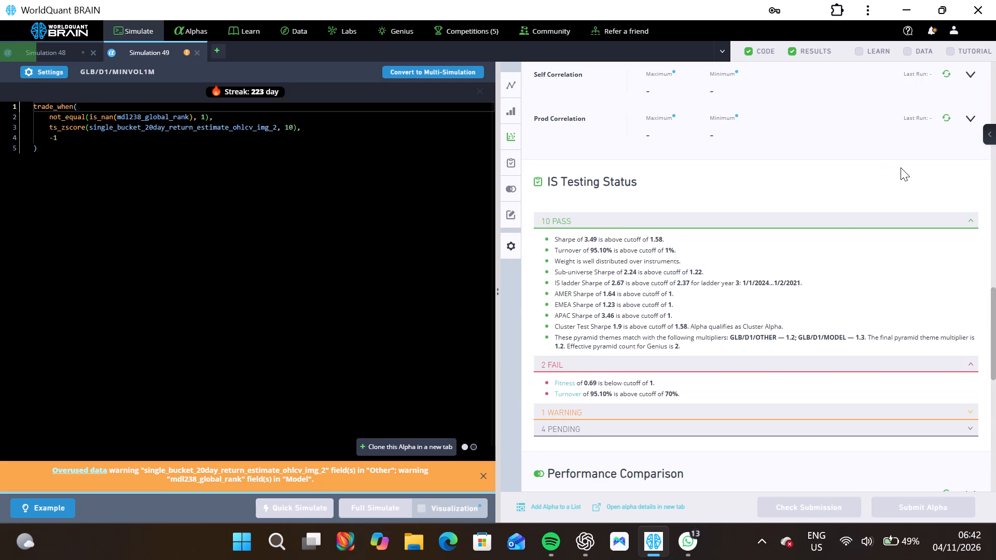
Run the Prod Correlation check for Simulation 49.
left_click(950, 116)
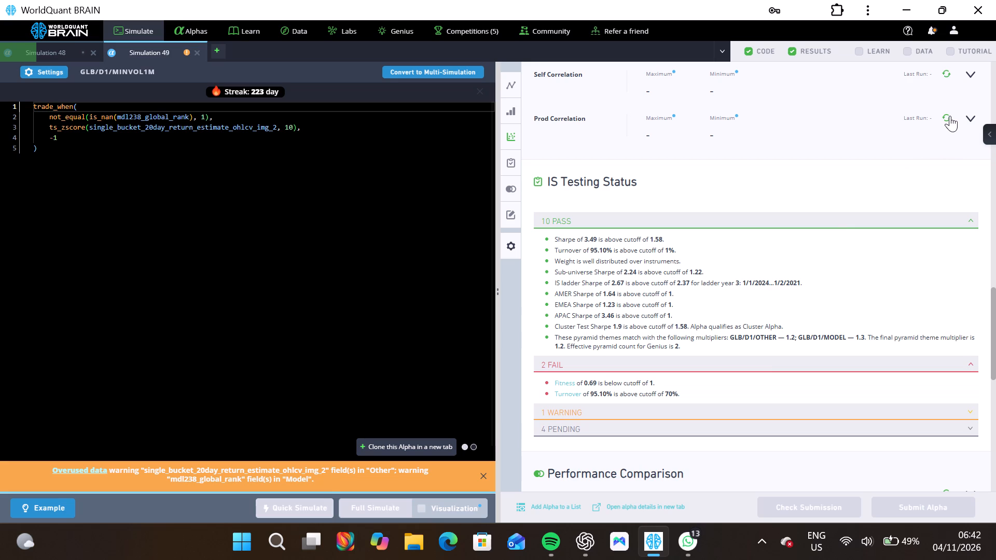
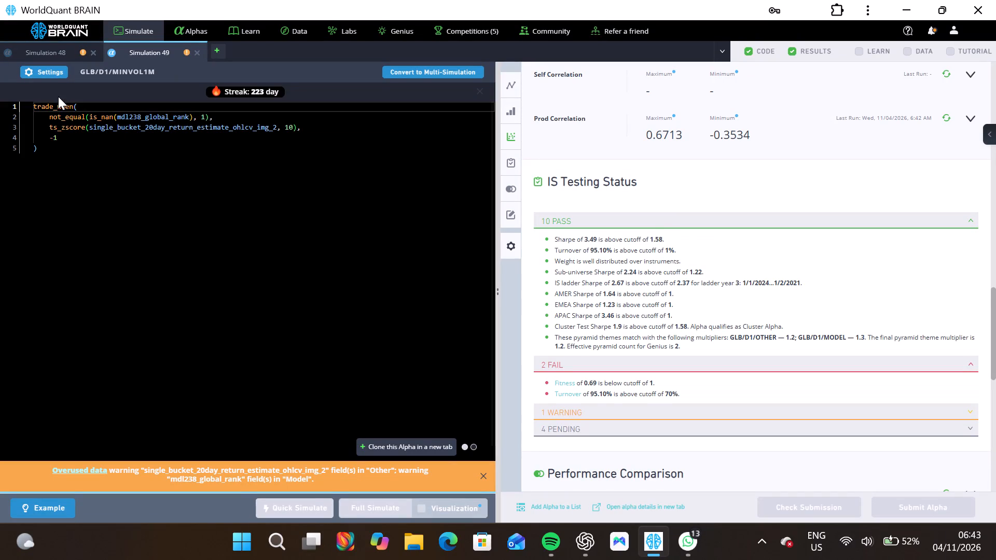
Set Simulation 49's decay to 4 in its settings and rerun it as a full simulation.
left_click(51, 65)
left_click(53, 71)
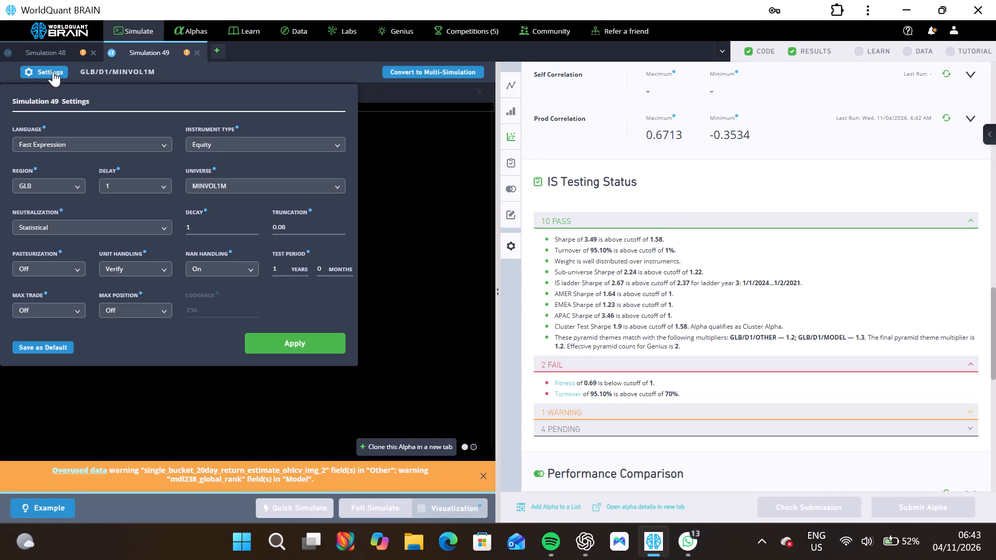
left_click(255, 225)
double_click(255, 225)
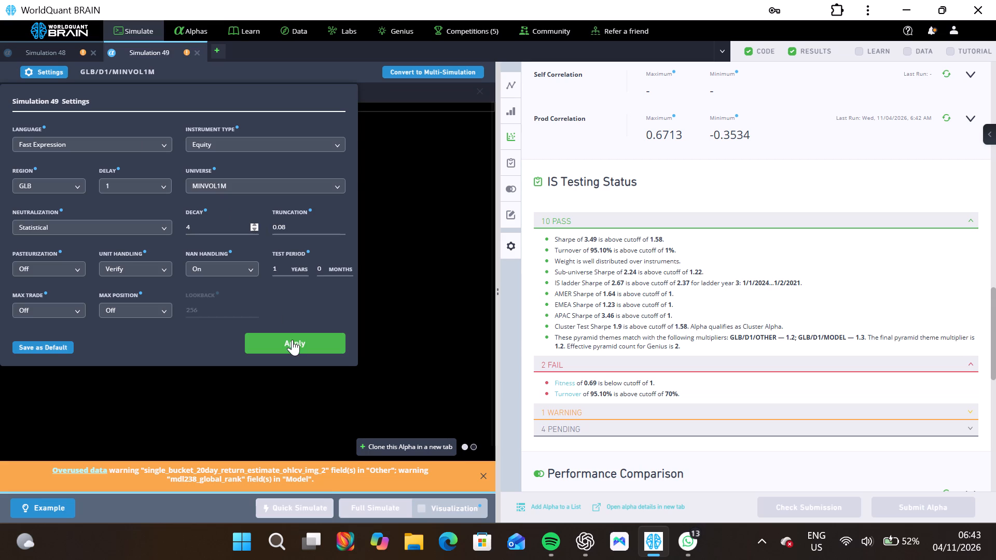
left_click(292, 344)
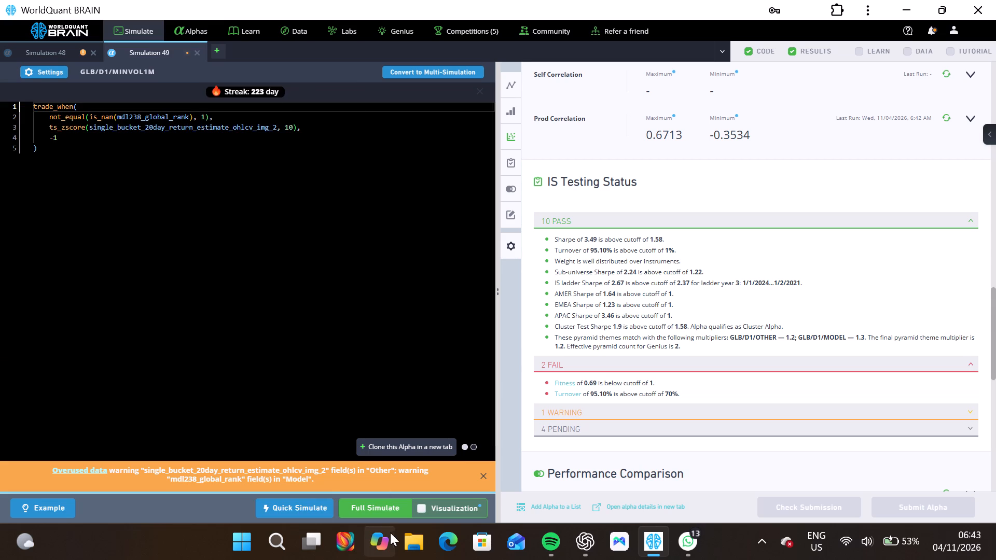
left_click(379, 509)
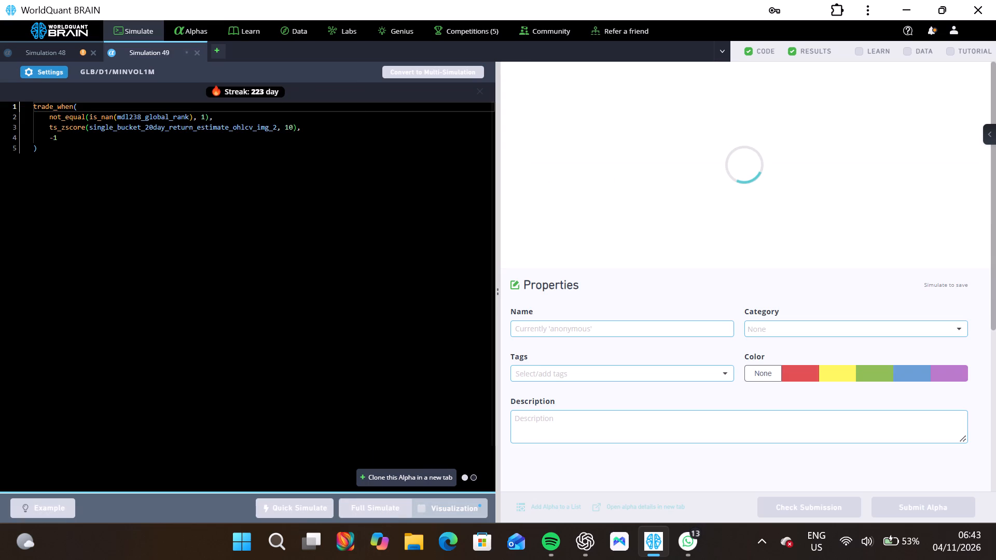
Reveal the test period for Simulation 48, then review its full IS summary and the warnings in its IS testing status.
left_click(66, 50)
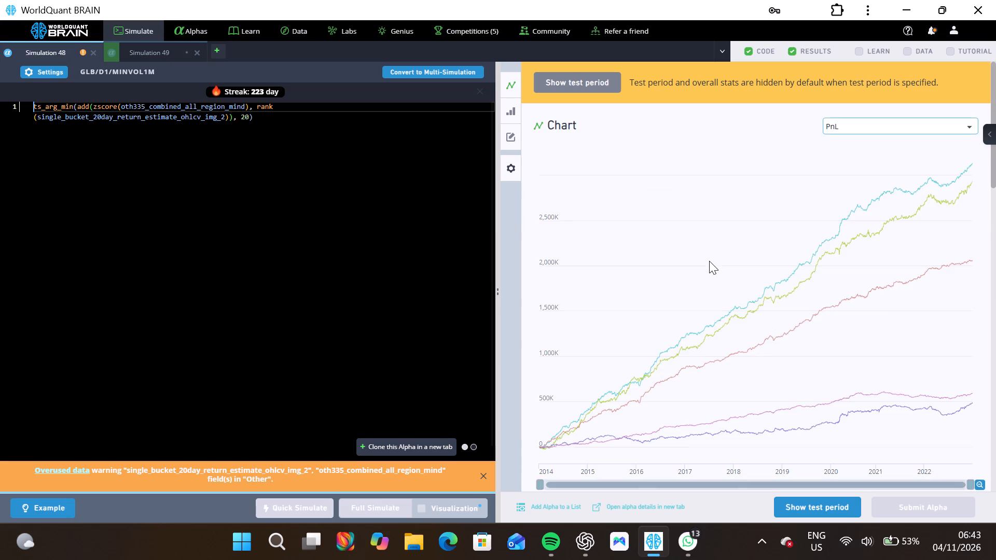
left_click(825, 507)
scroll(827, 396, "down", 9)
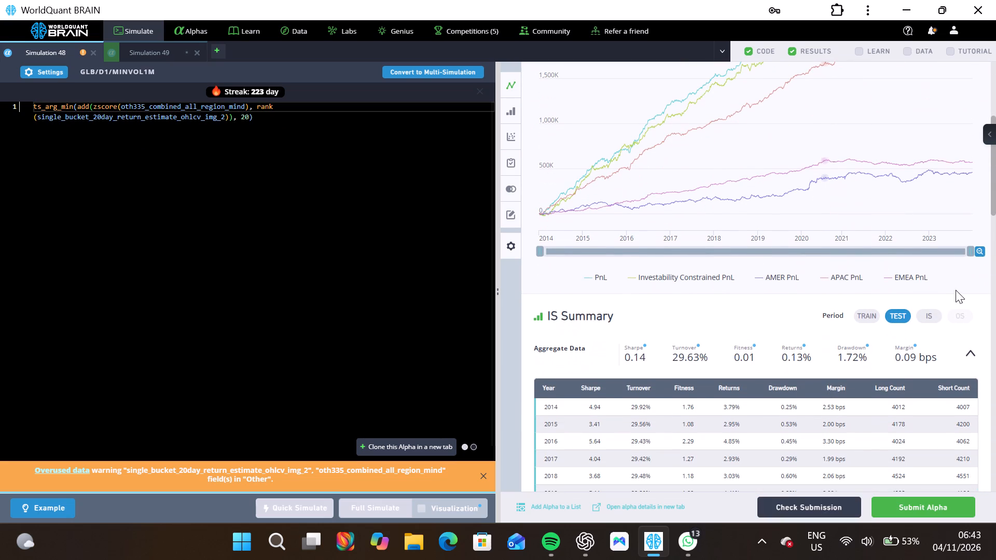
left_click(937, 310)
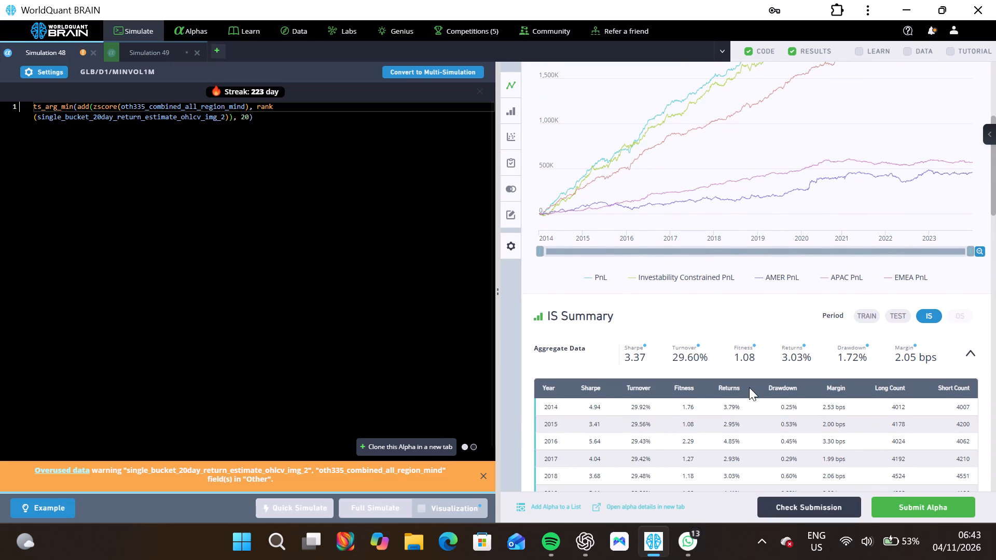
scroll(749, 387, "down", 20)
scroll(749, 387, "down", 5)
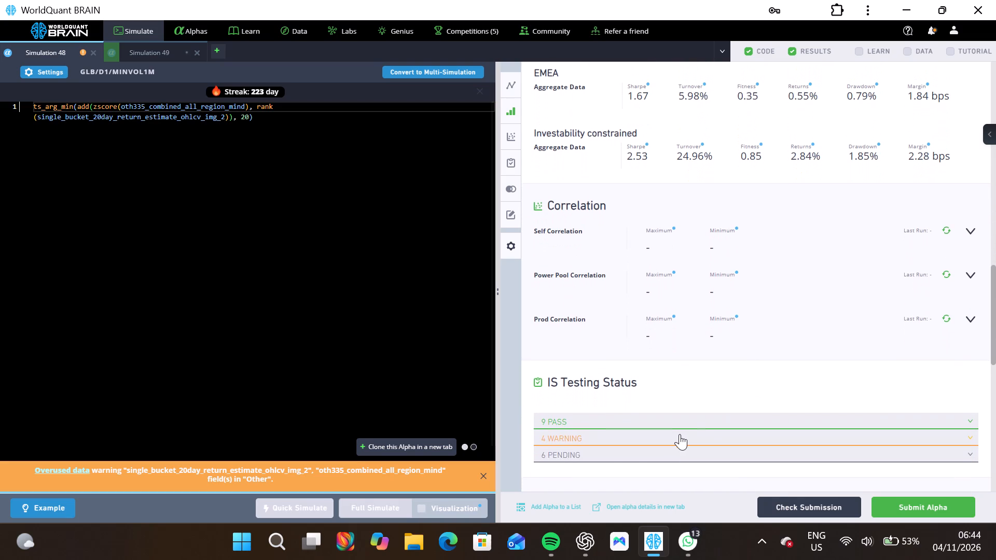
left_click(677, 432)
scroll(677, 430, "down", 2)
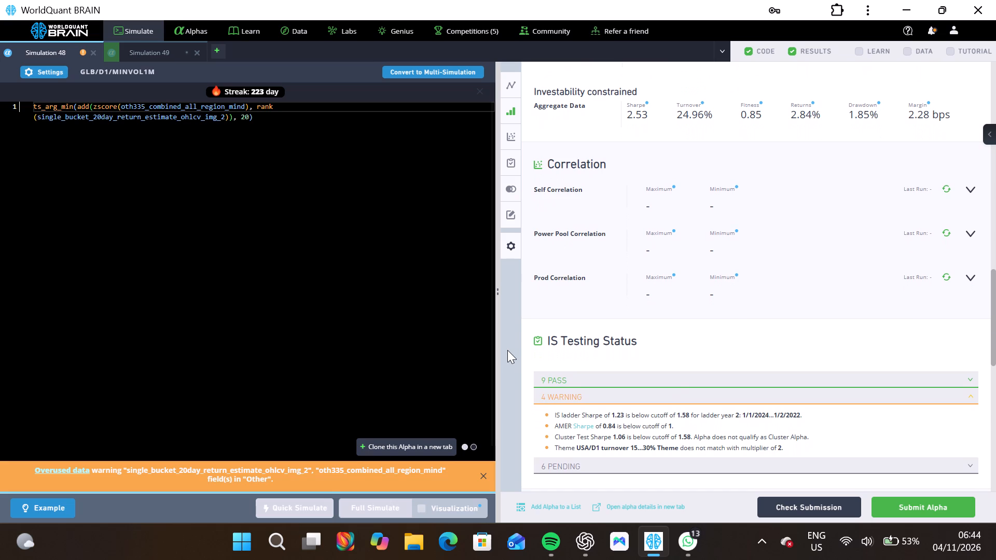
Close Simulation 48.
left_click(92, 51)
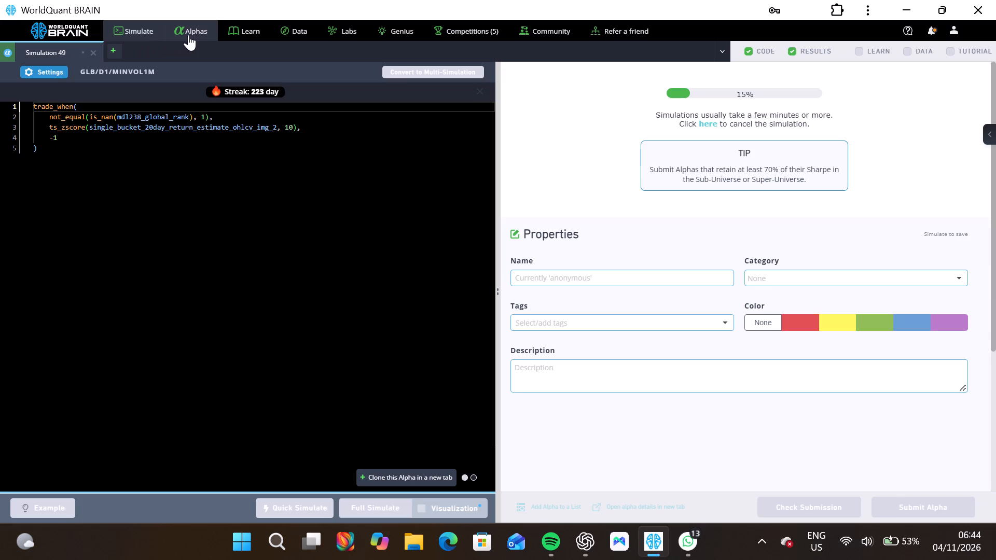
Inspect the GLB MINVOL1M alphas in the submitted list and clone alpha 0mYkjjZ2, which uses oth496_beta_500_beta_ccmp.
left_click(188, 35)
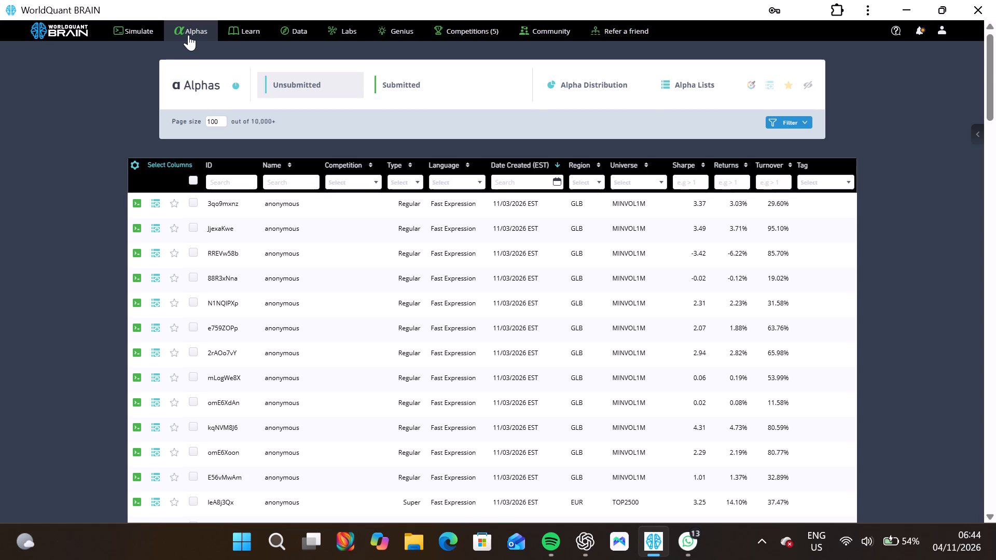
left_click(412, 86)
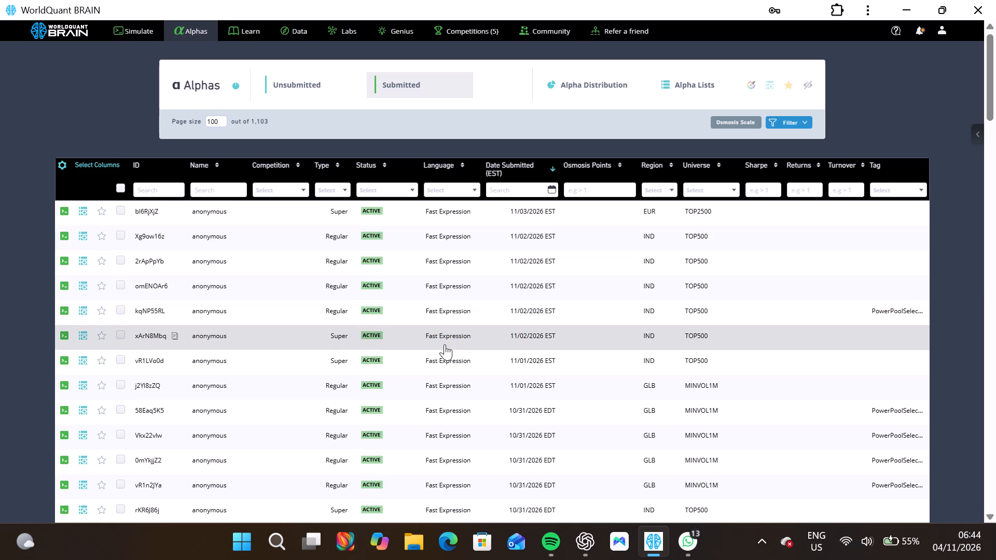
scroll(444, 366, "down", 1)
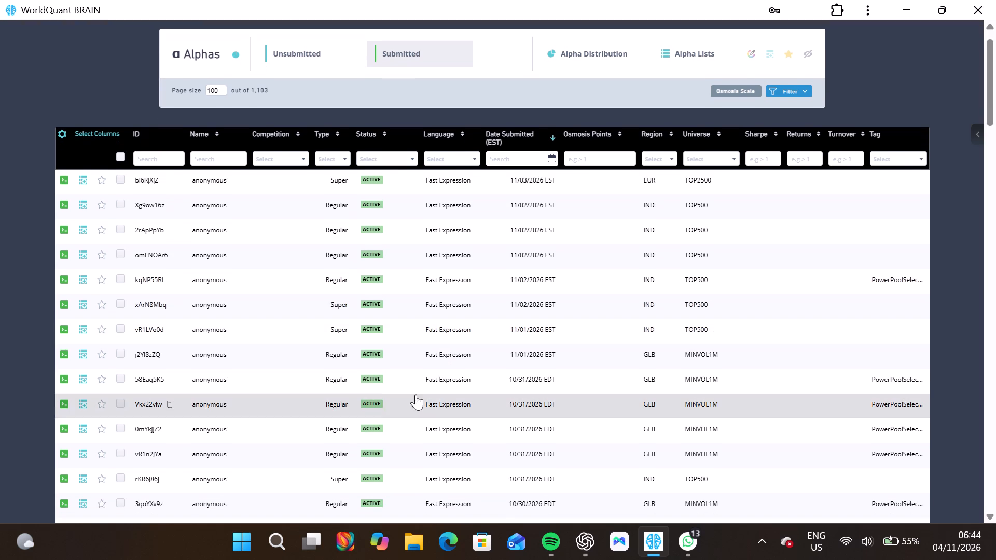
left_click(410, 380)
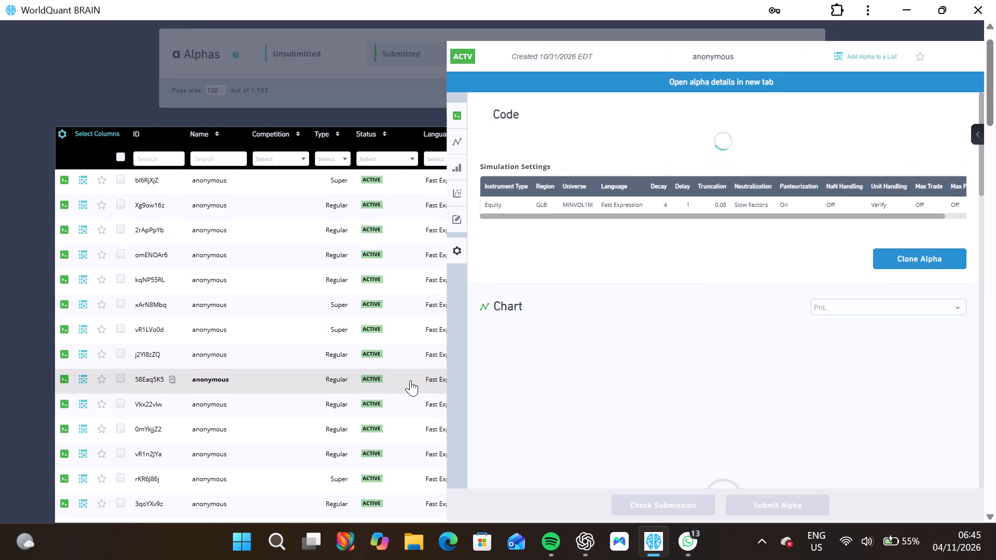
left_click(342, 403)
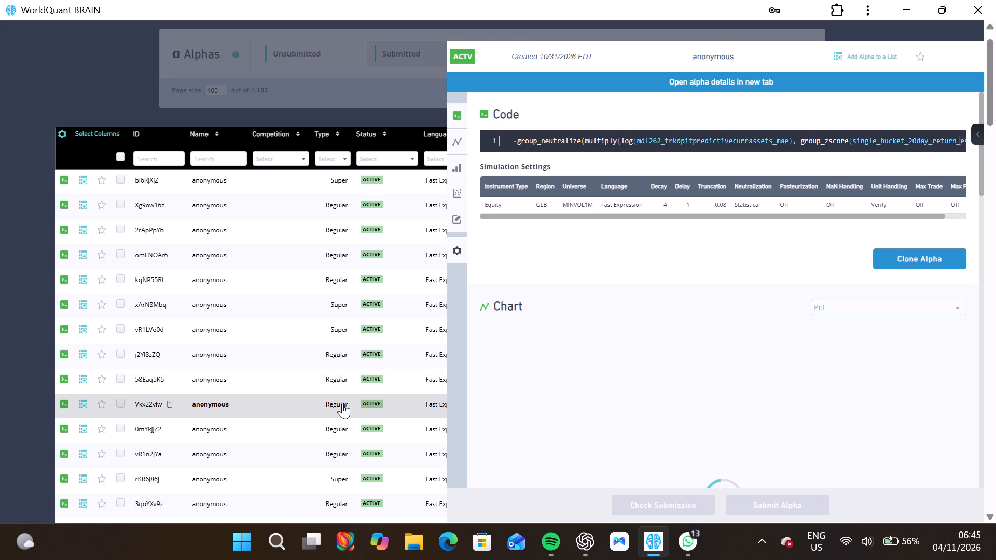
left_click(351, 423)
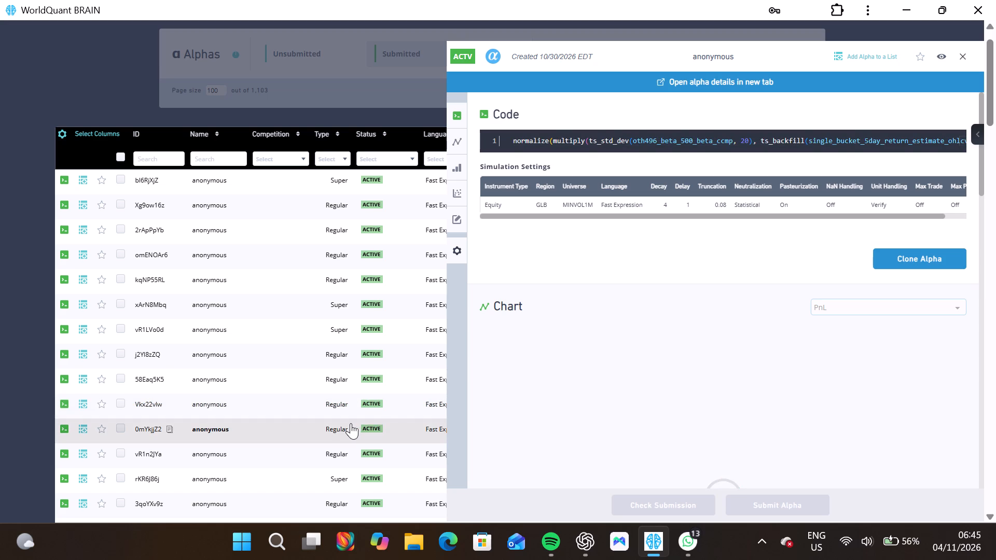
left_click(906, 257)
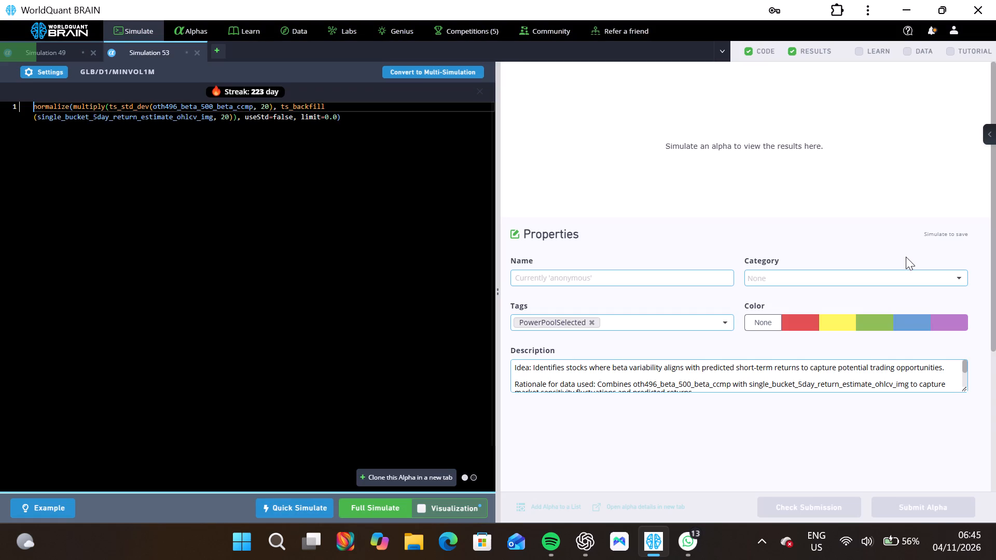
Clone the new simulation's alpha into four additional simulation tabs.
left_click(417, 477)
left_click(417, 477)
left_click(417, 477)
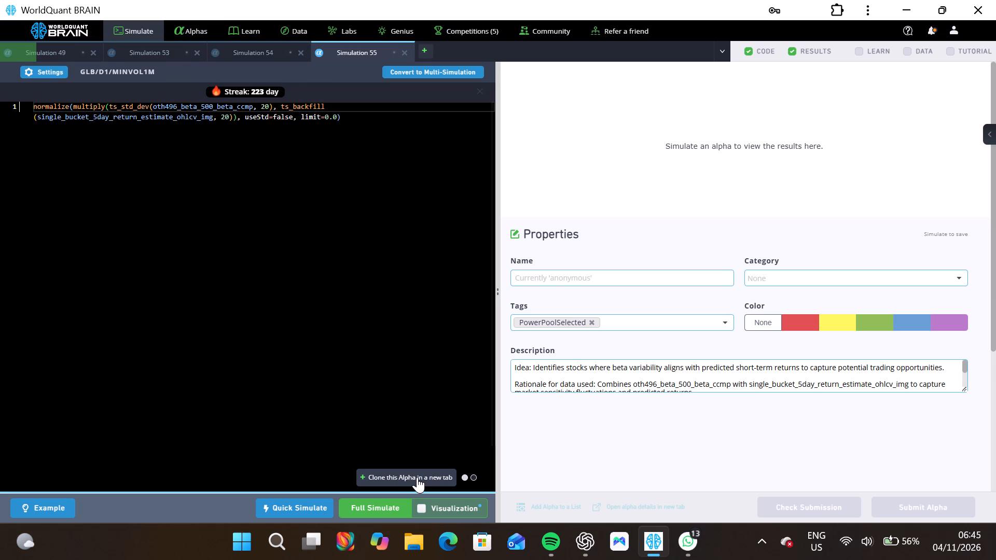
left_click(417, 477)
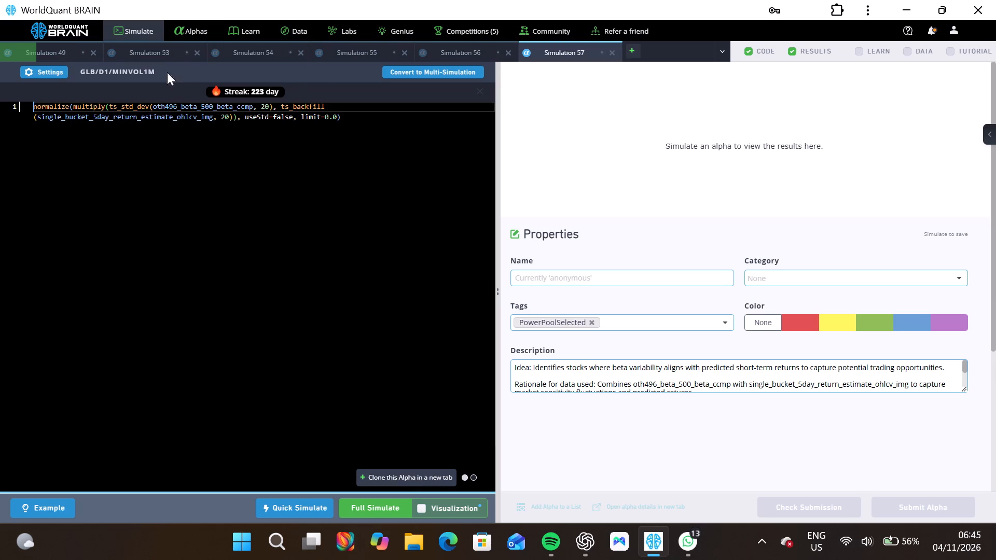
In Simulation 53, replace oth496_beta_500_beta_ccmp with oth496_ff_ebit_bef_unusual and run the full simulation.
left_click(157, 51)
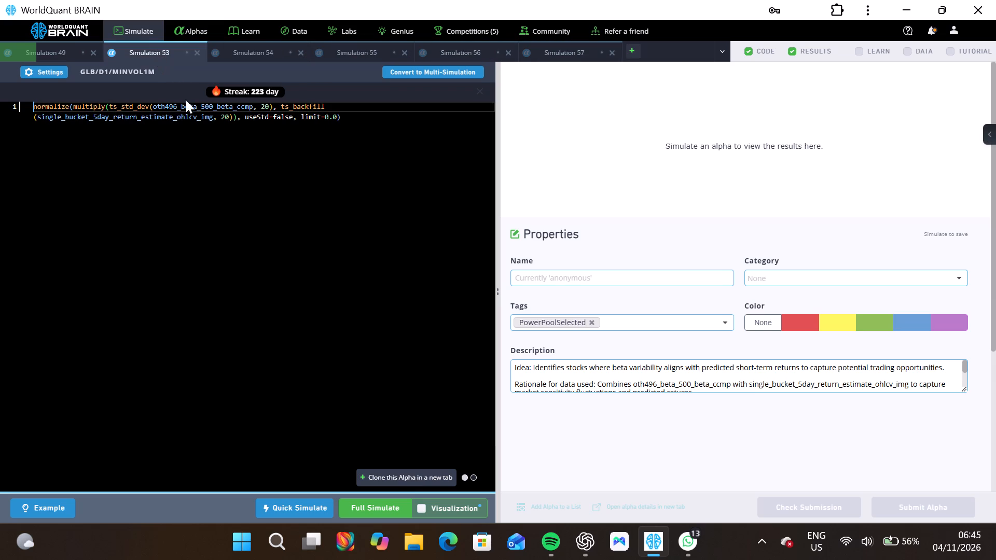
double_click(186, 107)
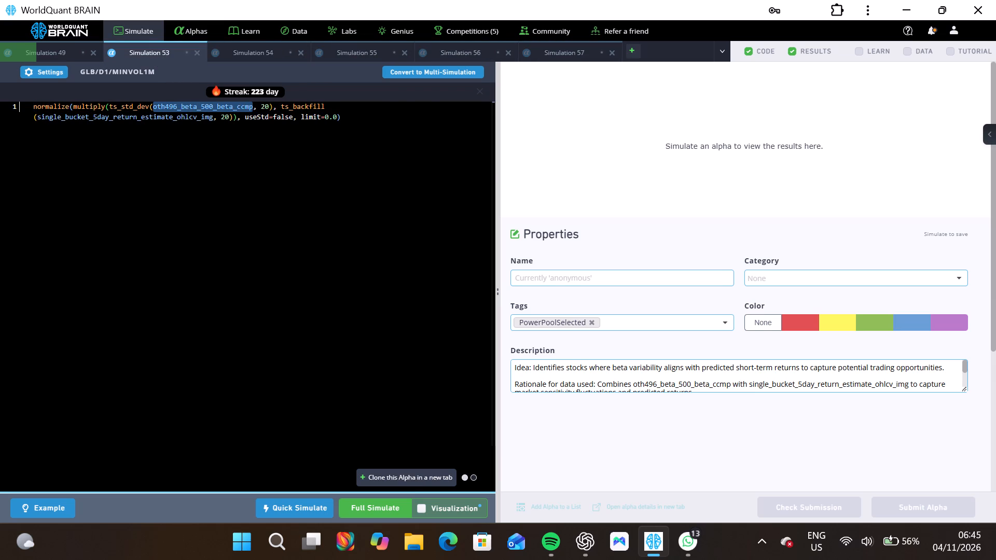
key("o")
key("t")
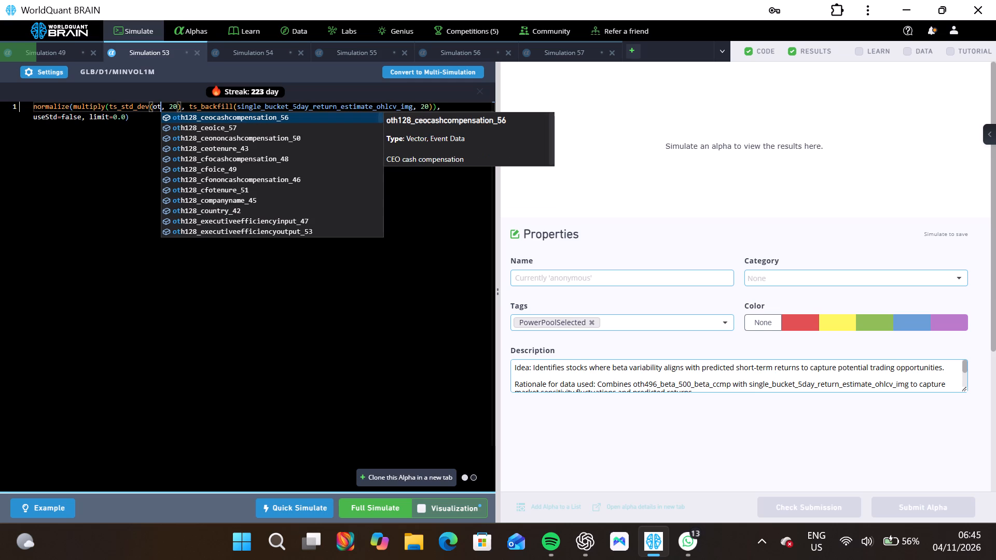
type("496")
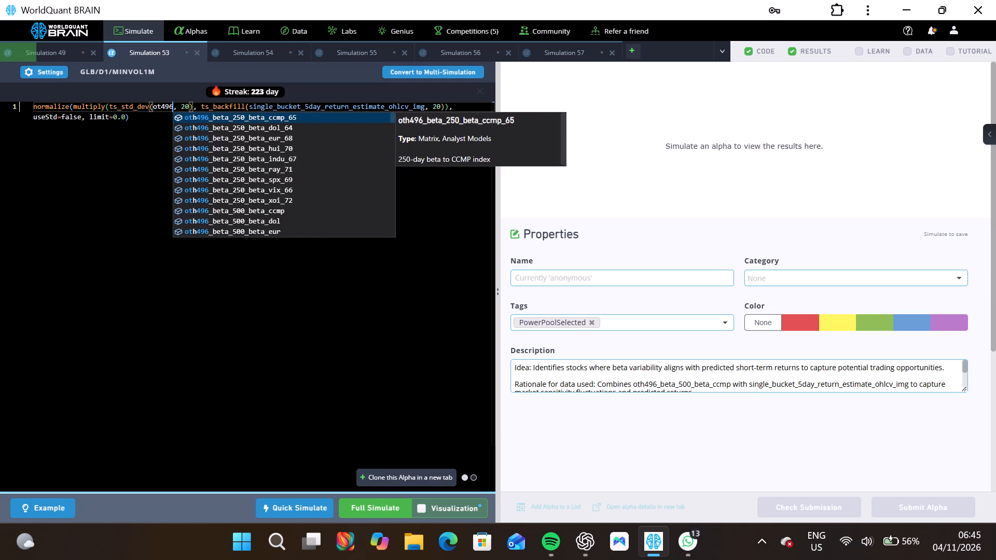
scroll(262, 186, "down", 5)
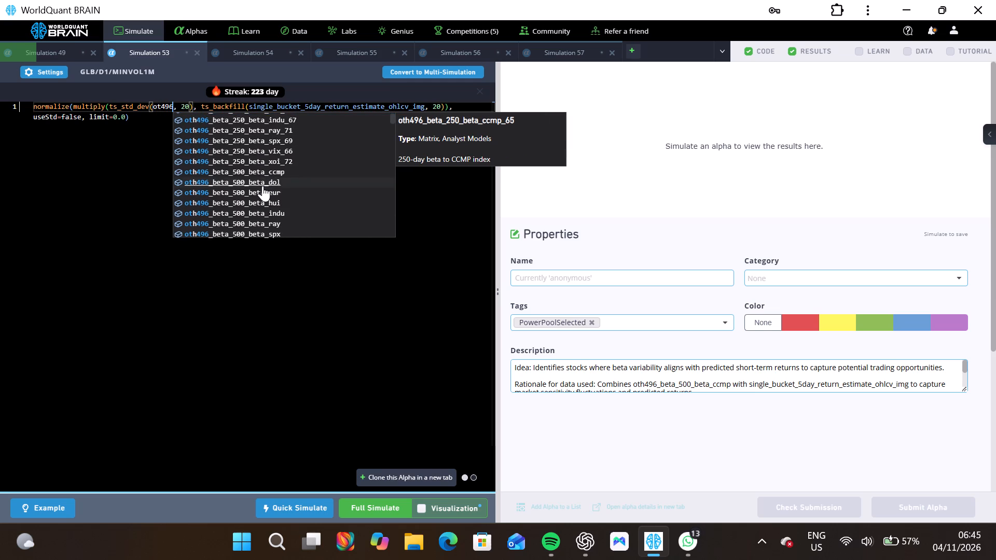
scroll(262, 186, "down", 5)
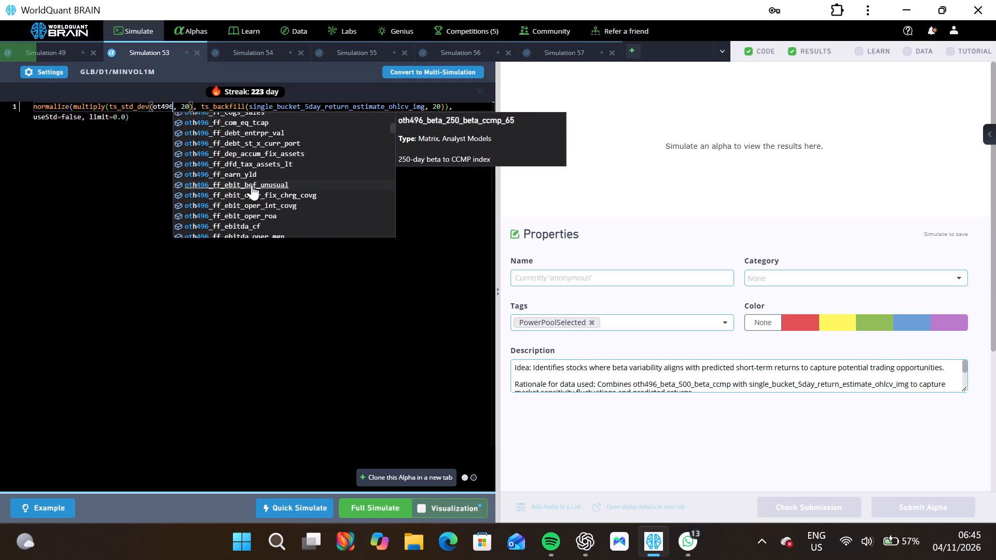
left_click(252, 185)
left_click(377, 509)
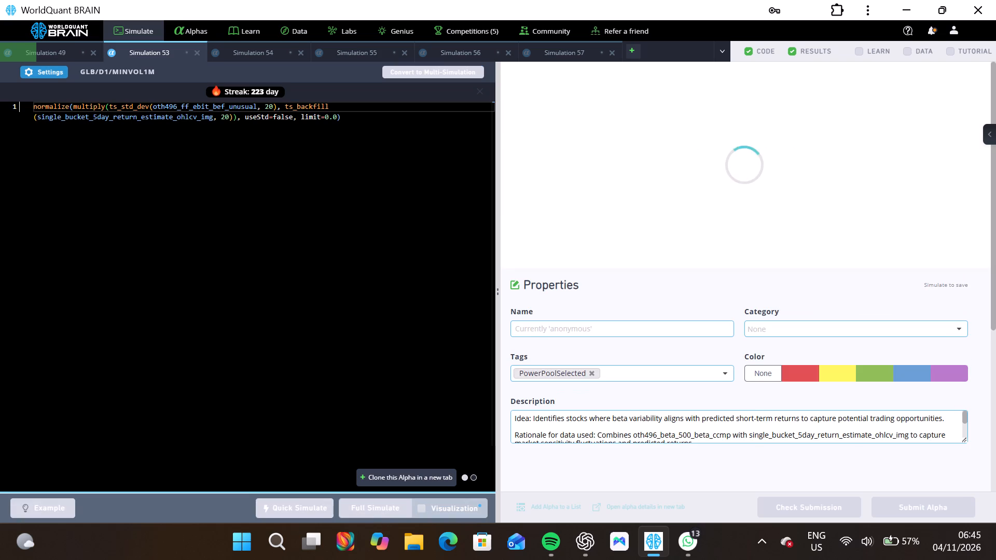
In Simulation 54, replace oth496_beta_500_beta_ccmp with oth496_ff_net_inc_dil and run the full simulation.
left_click(244, 45)
double_click(209, 106)
type("oth4")
type("96")
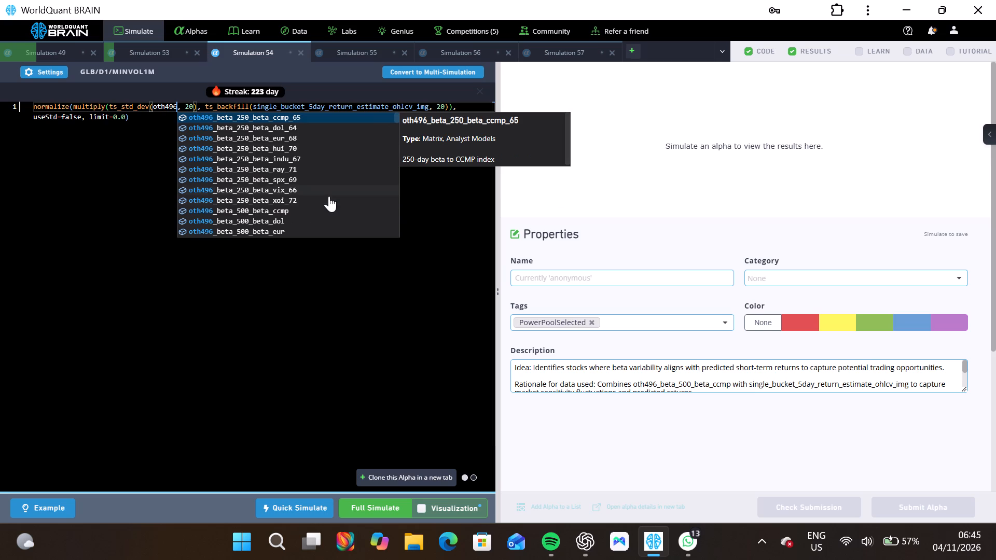
scroll(329, 196, "down", 15)
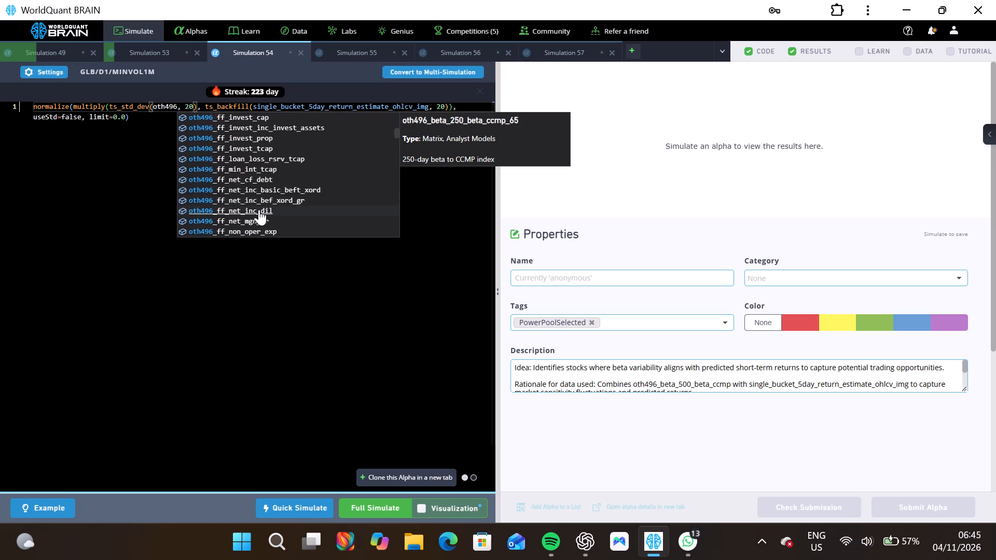
left_click(259, 209)
left_click(384, 513)
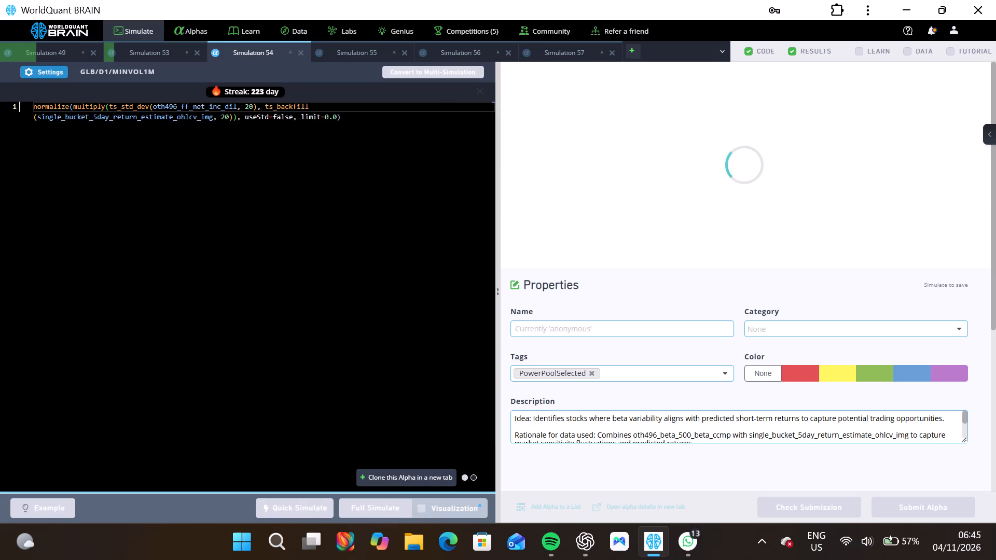
In Simulation 55, replace the oth496_beta_500_beta_ccmp field in the expression with oth496_rg_spb_ff.
left_click(342, 55)
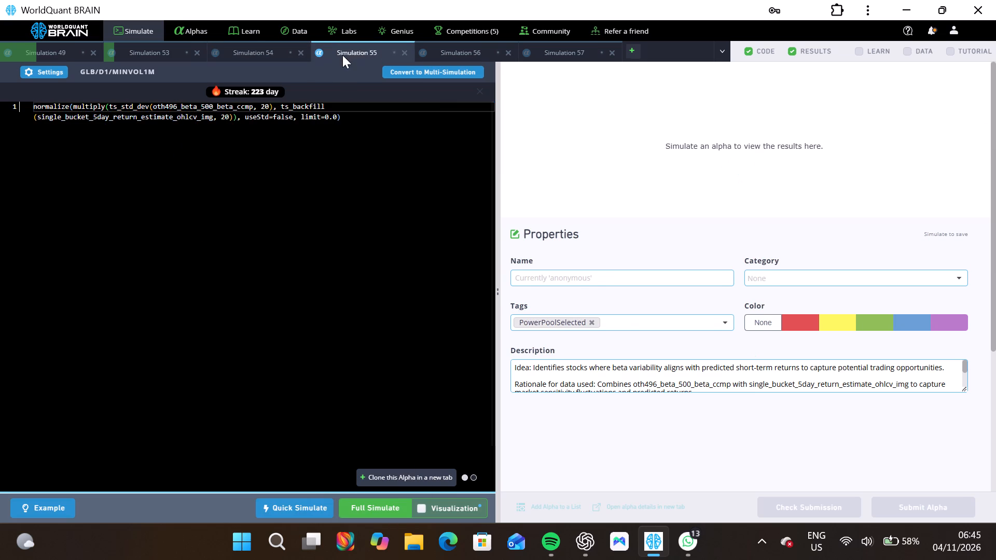
double_click(202, 104)
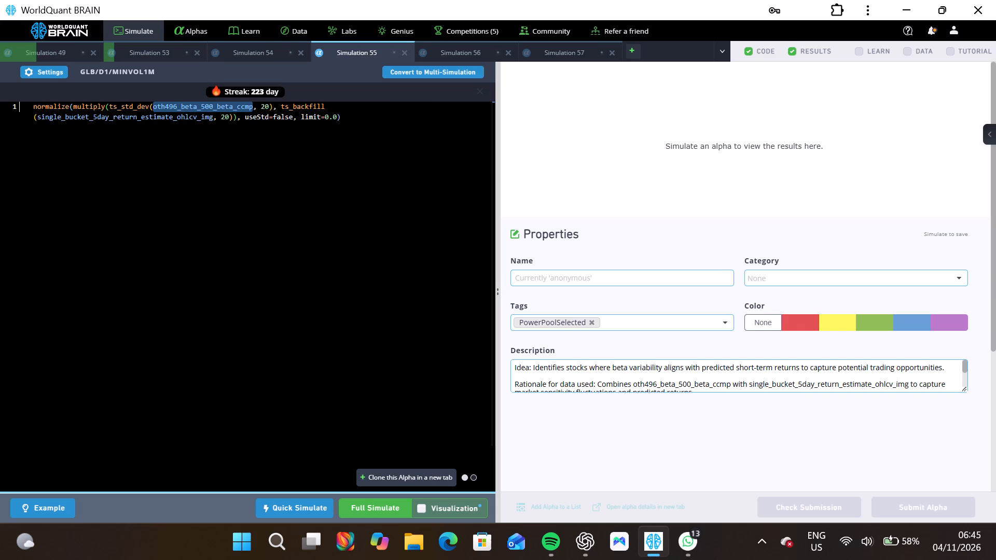
type("ot")
type("h496")
scroll(271, 191, "down", 20)
scroll(271, 191, "down", 20)
scroll(271, 191, "down", 2)
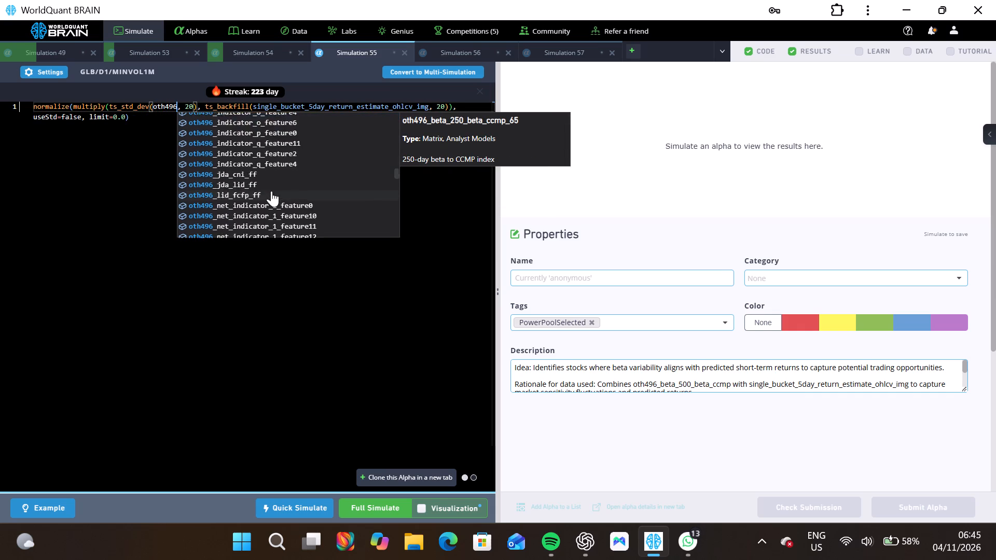
scroll(271, 191, "down", 20)
scroll(271, 191, "down", 14)
scroll(271, 191, "down", 18)
left_click(238, 213)
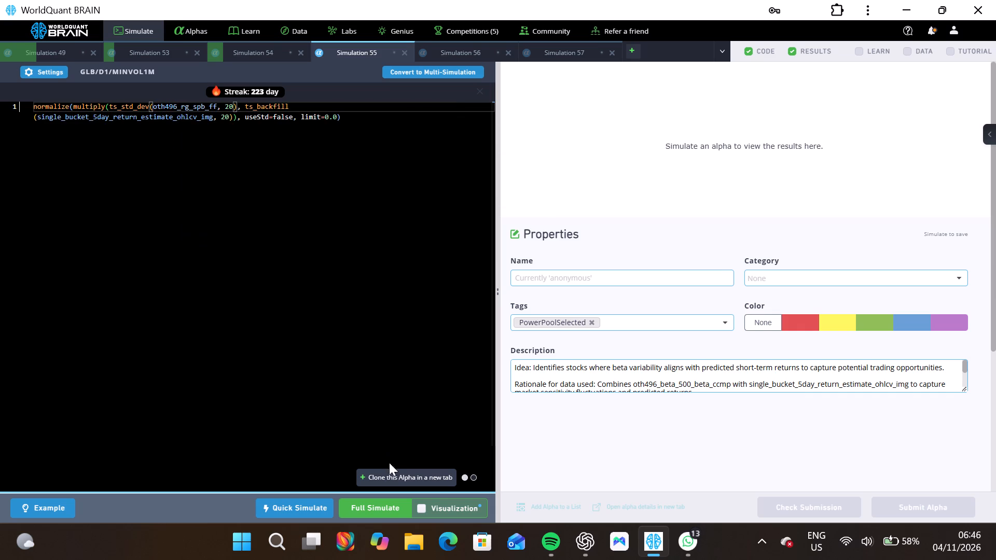
Run the full simulation of the oth496_rg_spb_ff alpha in Simulation 55.
left_click(388, 498)
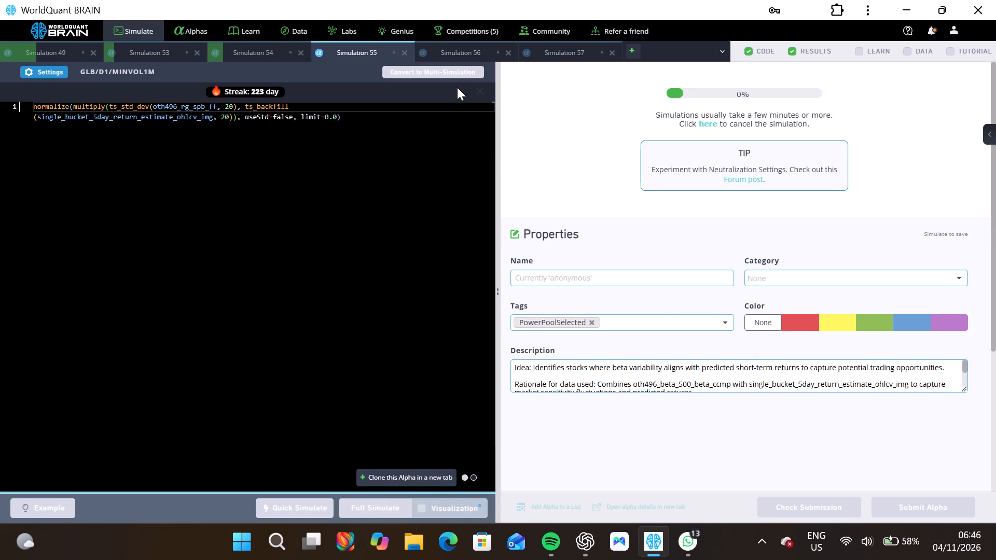
In Simulation 56, replace the oth496_beta_500_beta_ccmp field in the expression with oth496_net_indicator_9_feature2.
left_click(453, 46)
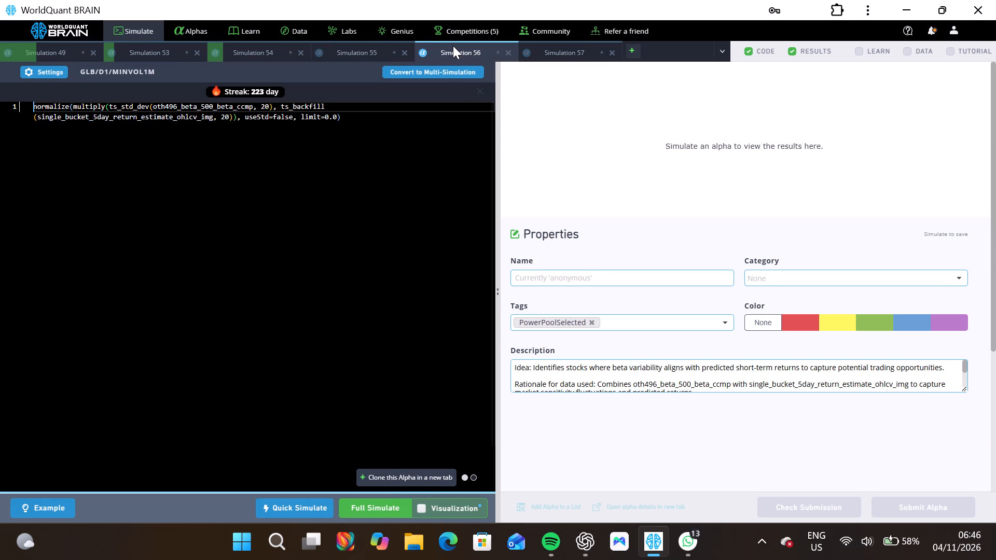
double_click(189, 104)
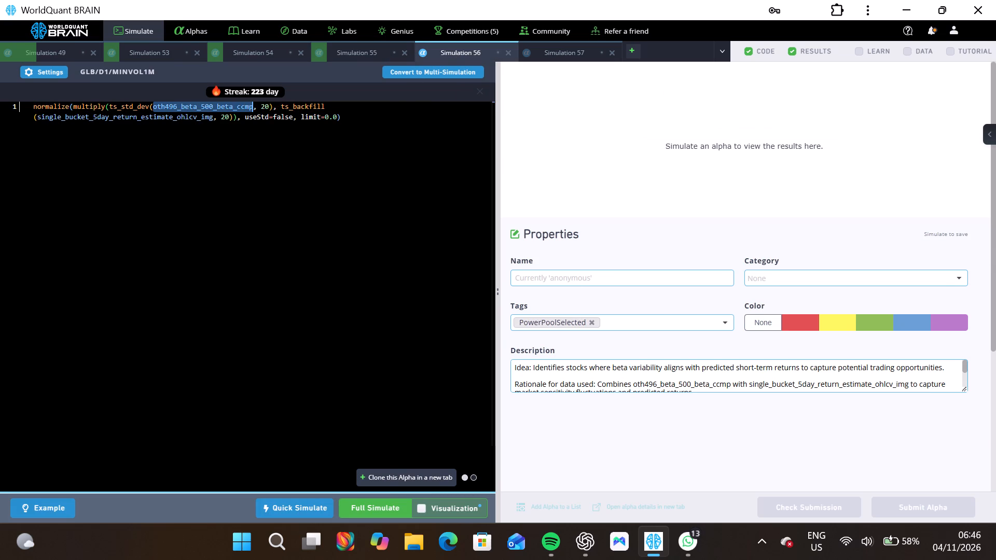
type("oth496")
scroll(240, 158, "down", 20)
scroll(240, 158, "down", 1)
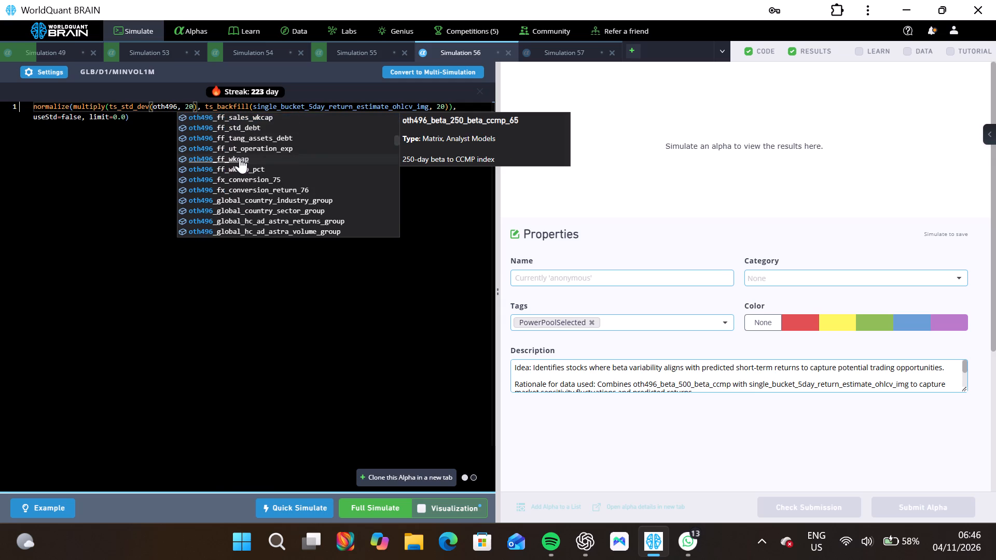
scroll(240, 158, "down", 20)
scroll(240, 158, "down", 20)
scroll(240, 158, "down", 19)
left_click(240, 158)
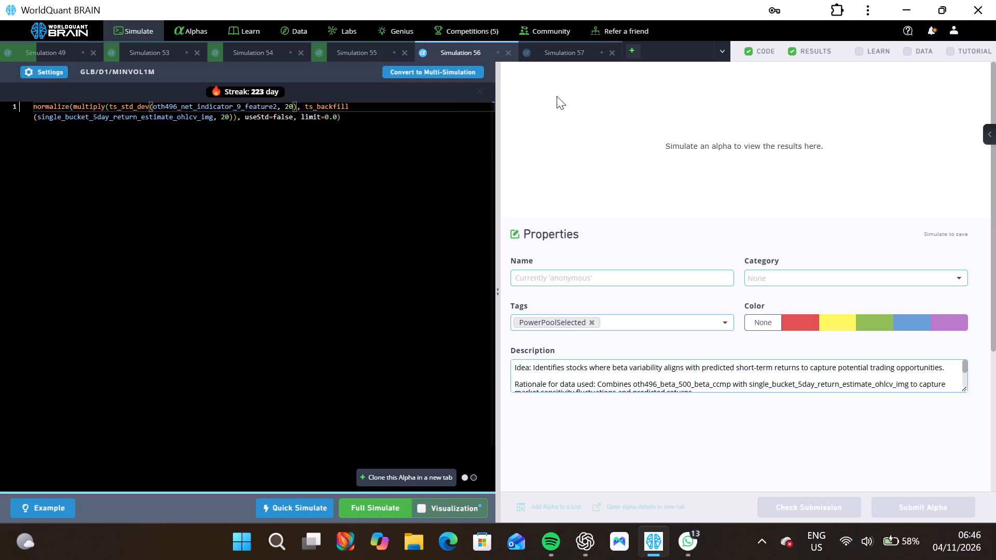
In Simulation 57, replace the oth496_beta_500_beta_ccmp field in the expression with oth496_sal_indicator_2_feature2.
left_click(557, 48)
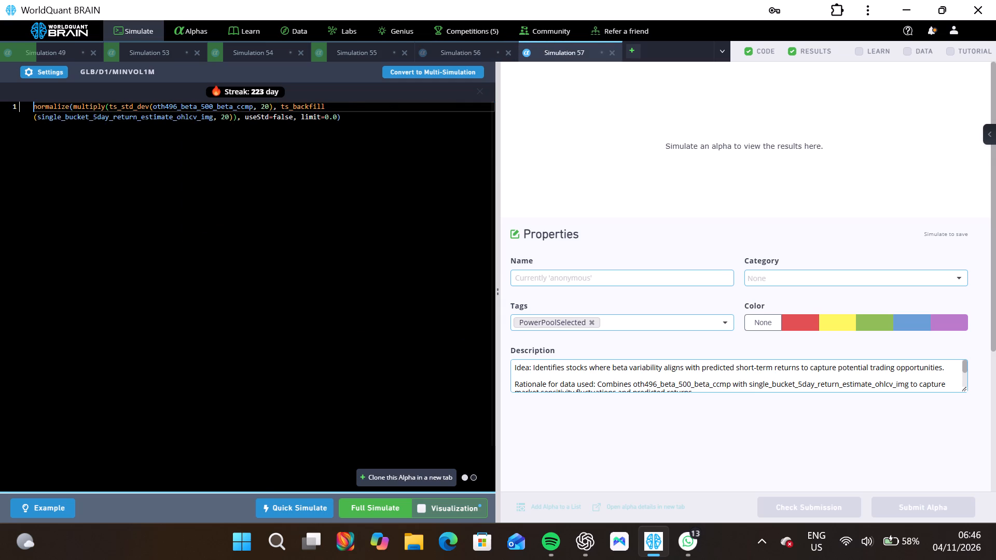
double_click(200, 107)
type("oth496")
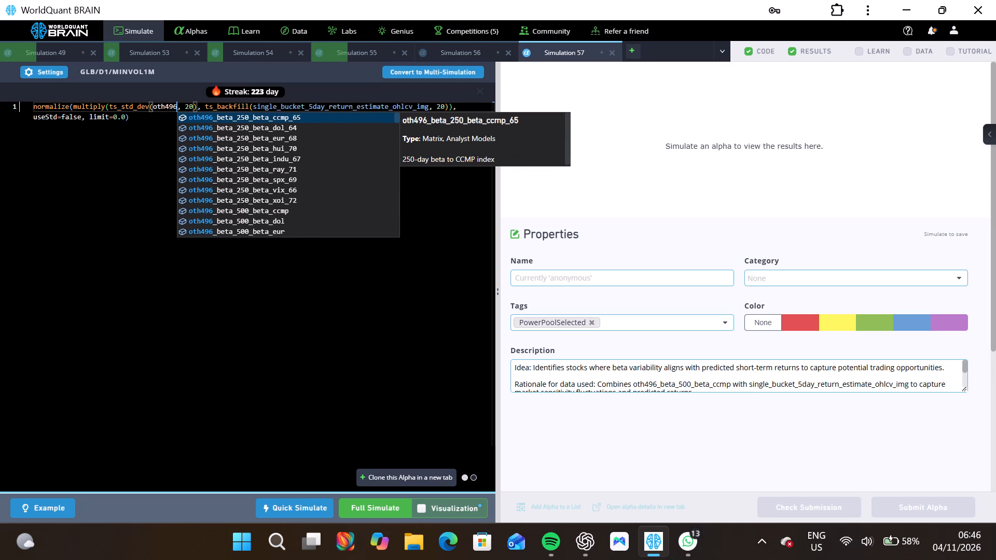
scroll(296, 184, "down", 20)
scroll(296, 184, "down", 20)
scroll(296, 184, "down", 15)
scroll(296, 184, "down", 16)
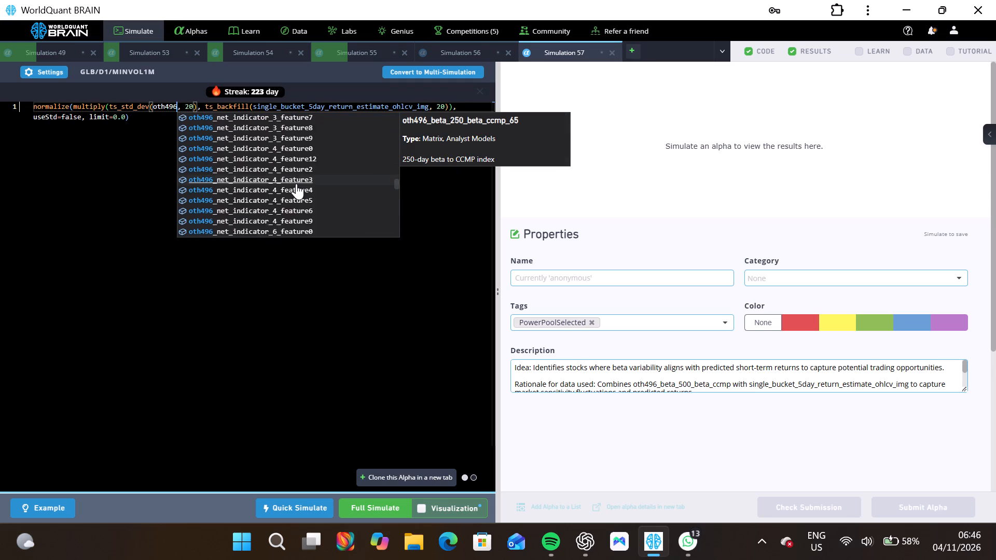
scroll(296, 184, "down", 6)
scroll(296, 184, "down", 20)
scroll(296, 184, "down", 4)
left_click(296, 184)
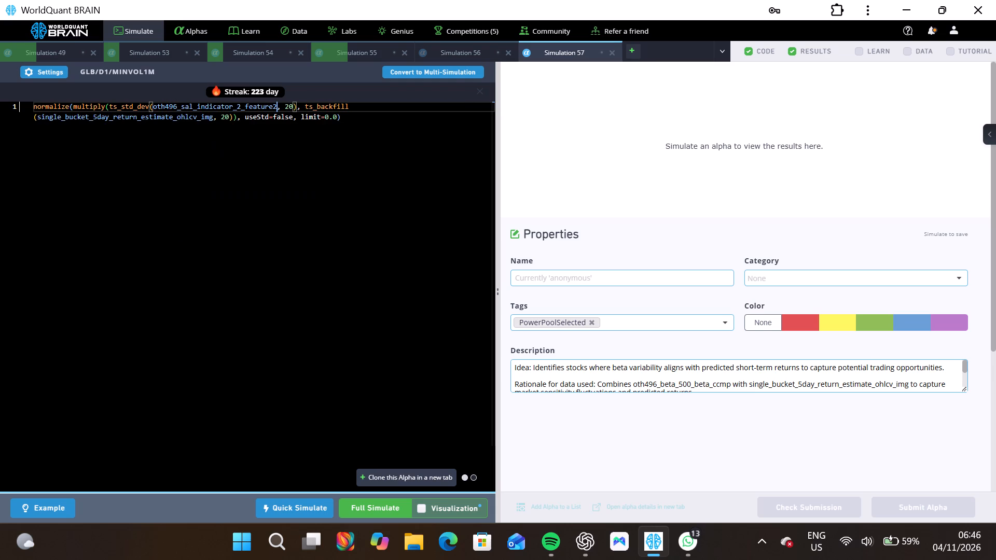
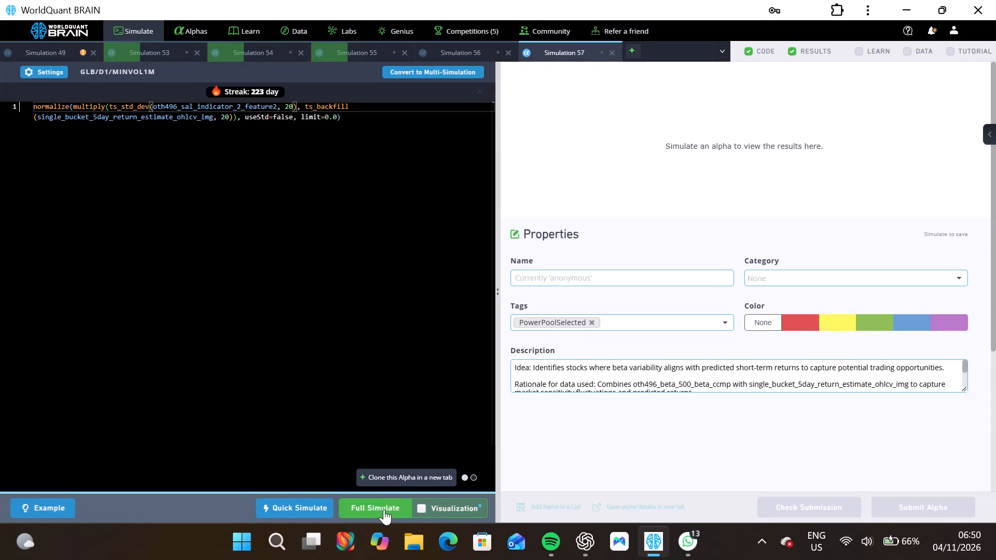
Run the full simulation of the oth496_sal_indicator_2_feature2 alpha in Simulation 57.
left_click(384, 509)
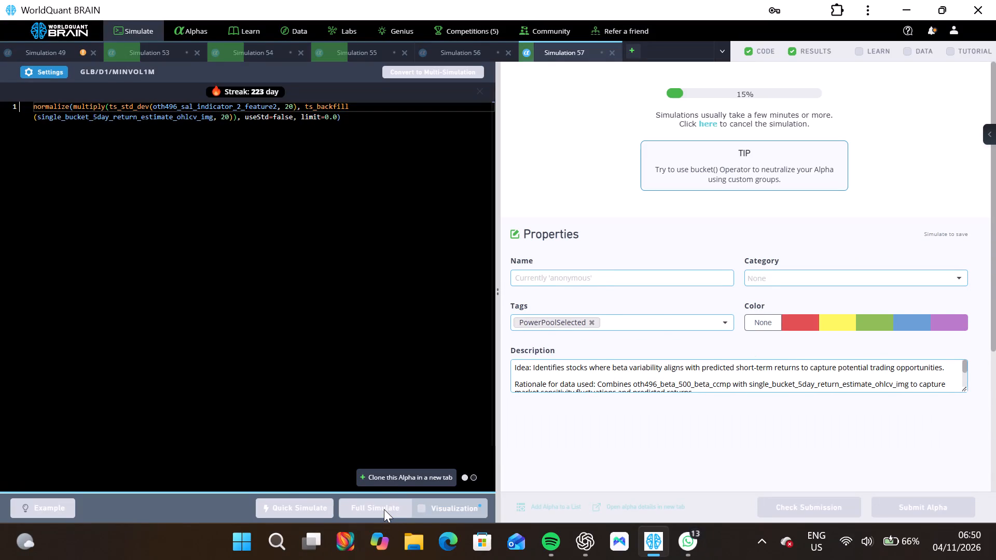
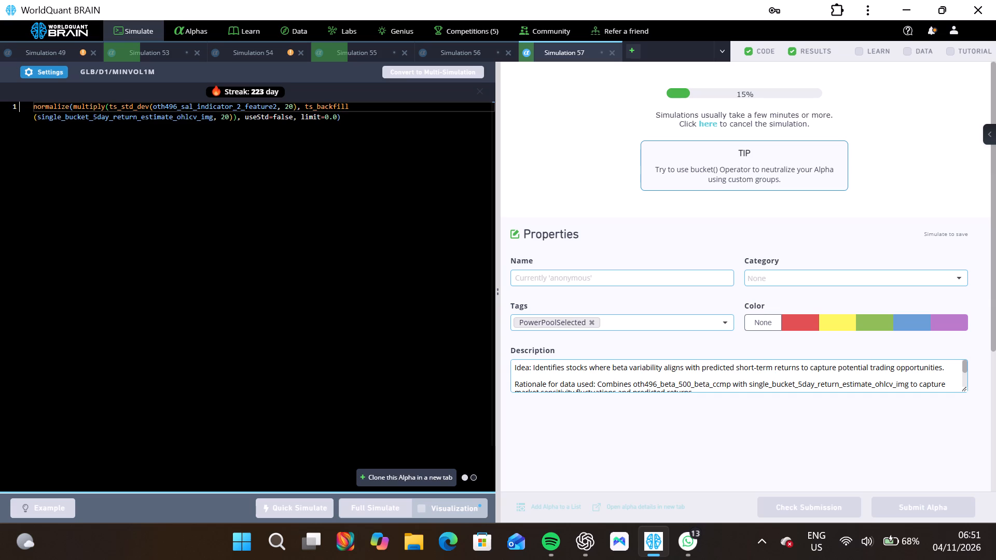
Run the full simulation of the oth496_net_indicator_9_feature2 alpha in Simulation 56.
left_click(446, 53)
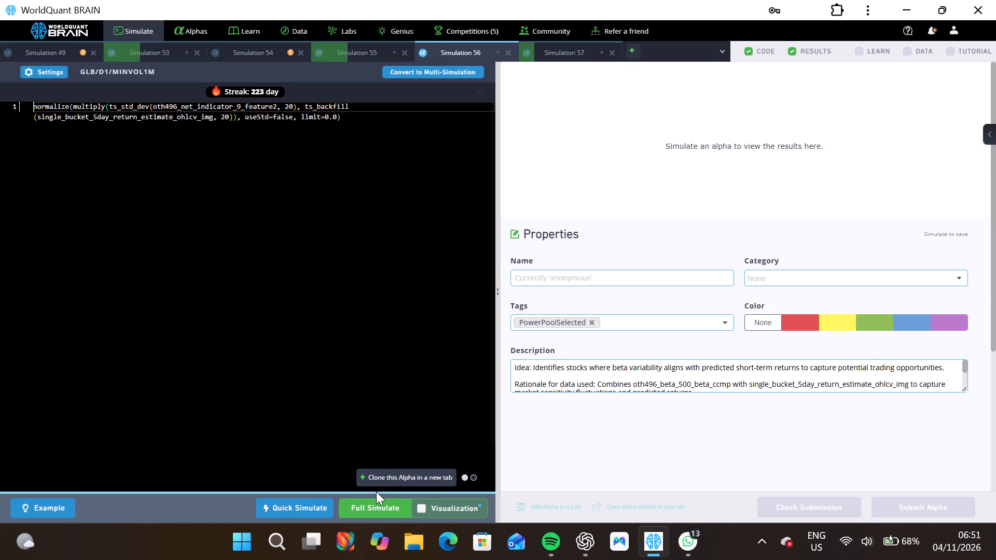
left_click(375, 499)
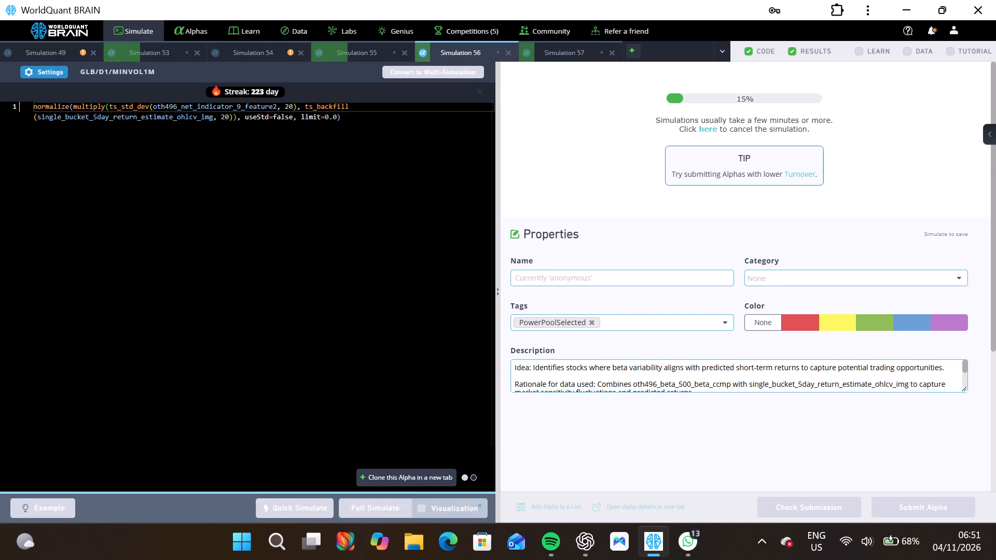
Reveal the test period for Simulation 49, examine its IS-period summary, and run its Prod Correlation check.
left_click(59, 54)
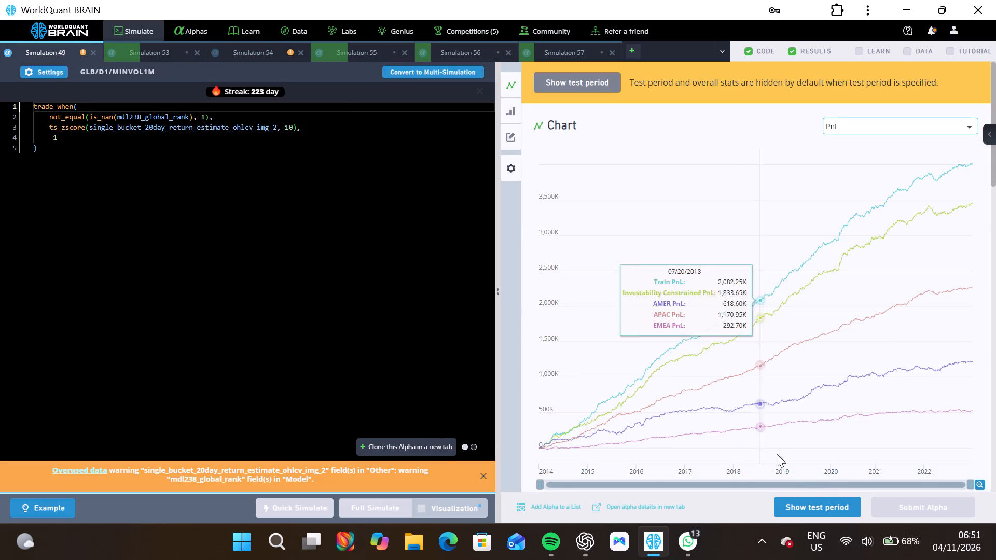
left_click(820, 500)
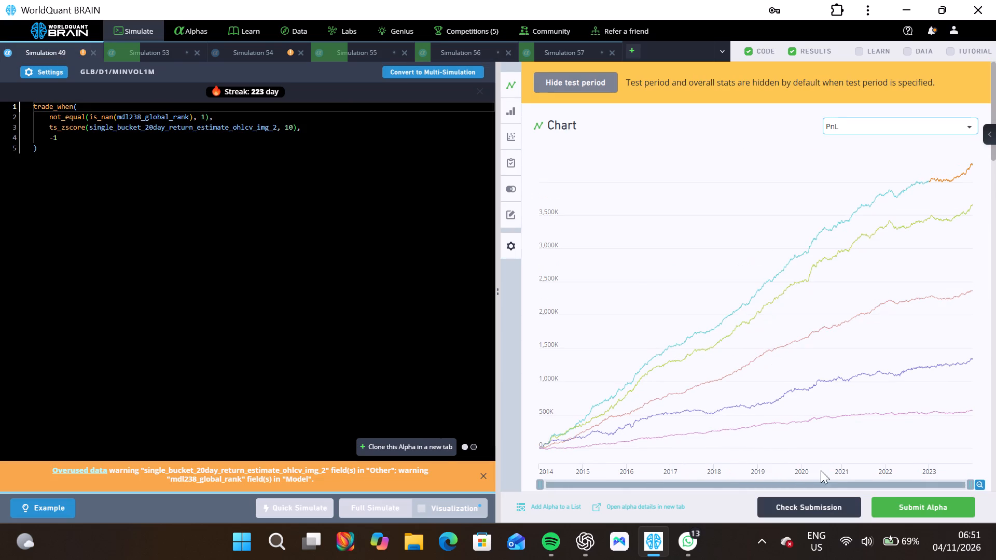
scroll(825, 402, "down", 8)
left_click(929, 333)
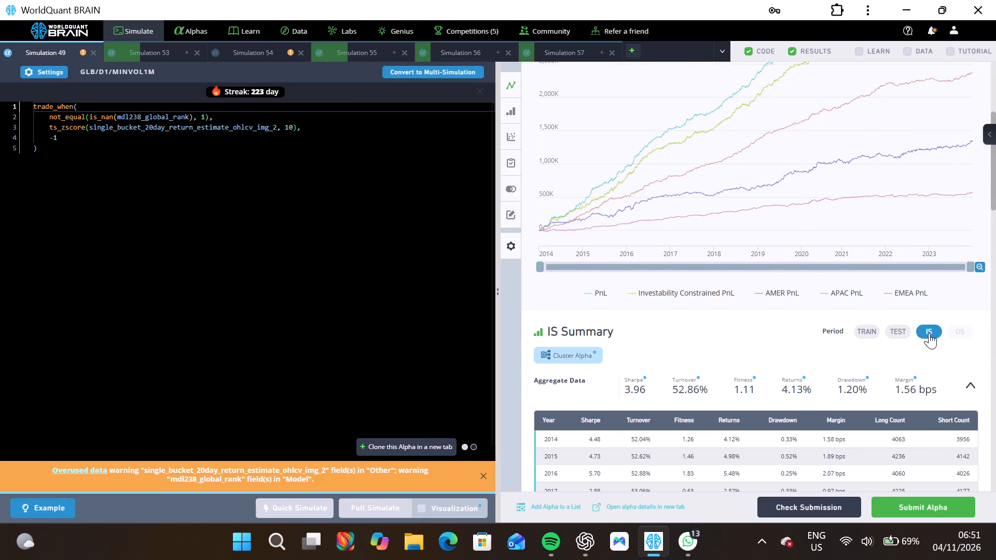
scroll(791, 395, "down", 20)
scroll(791, 395, "down", 8)
left_click(946, 261)
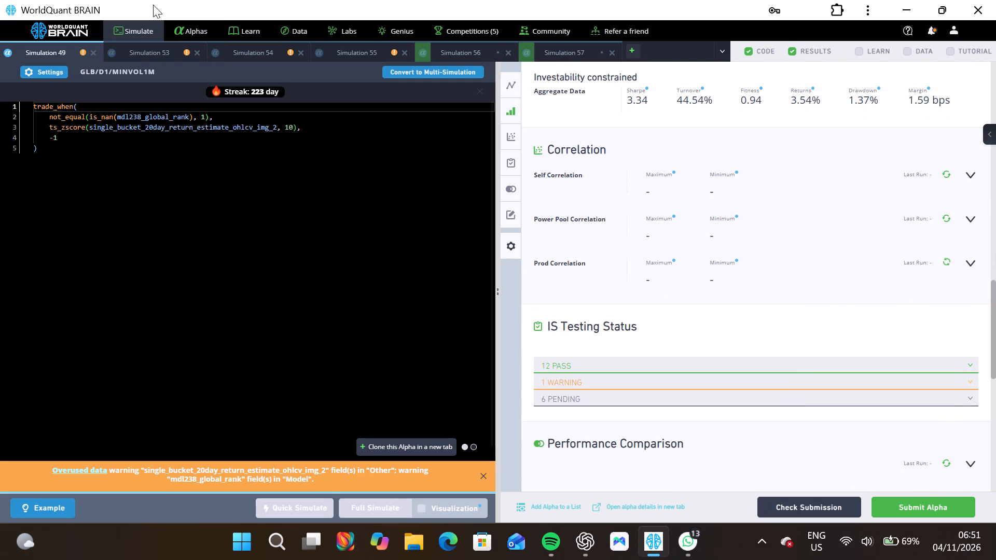
Reveal the test period for Simulation 53, review its failed IS tests, and close that simulation.
left_click(153, 51)
left_click(814, 508)
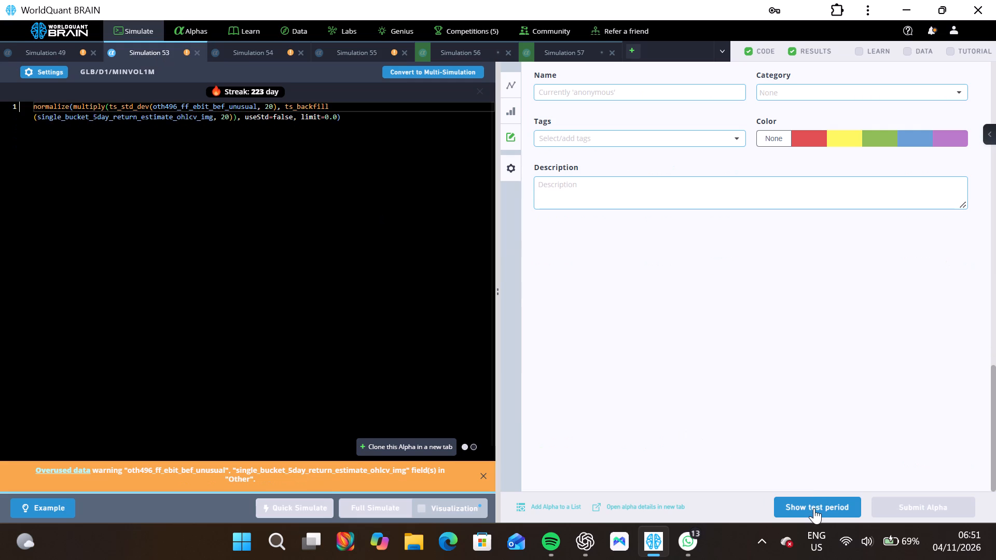
left_click(594, 232)
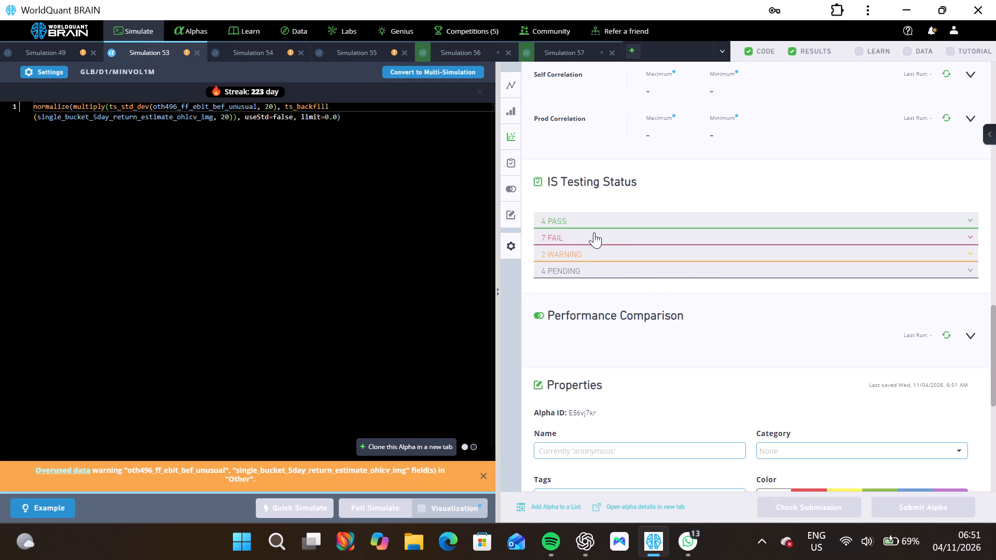
left_click(197, 52)
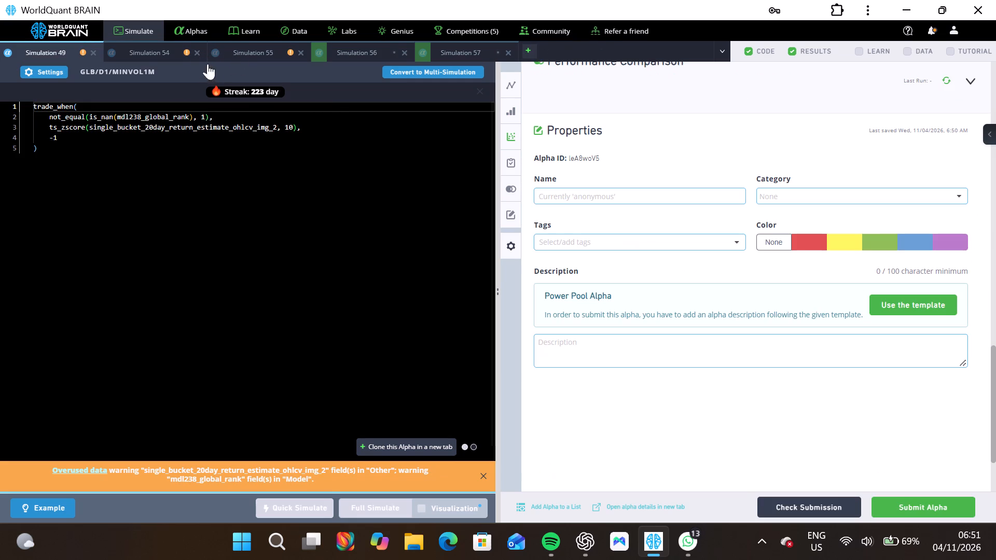
Reveal the test period for Simulation 54 and examine its failed IS tests.
left_click(151, 56)
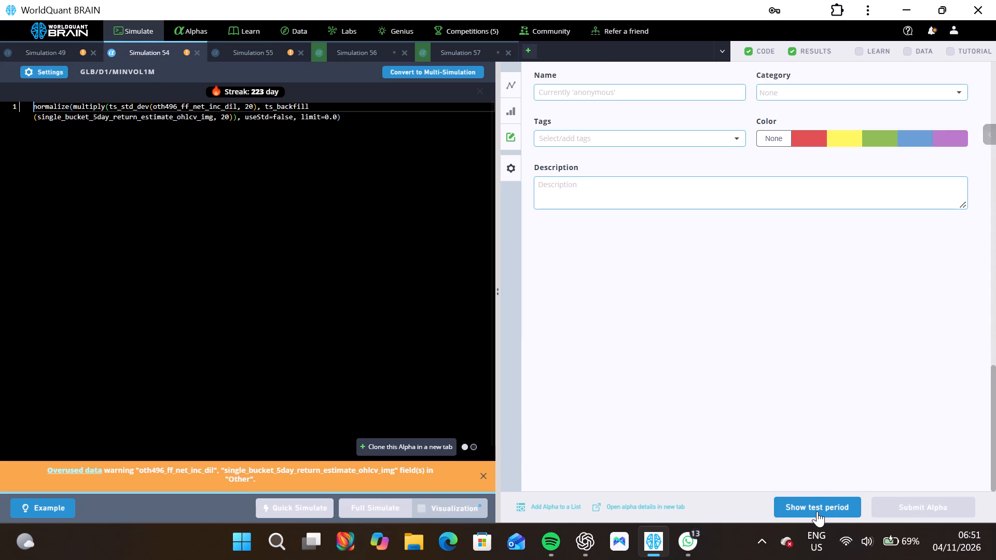
left_click(817, 511)
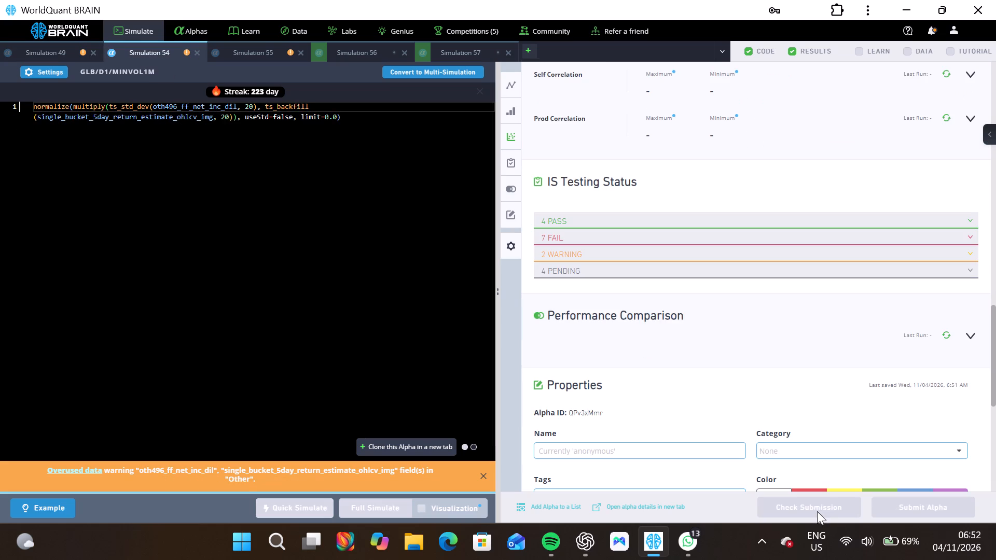
left_click(562, 232)
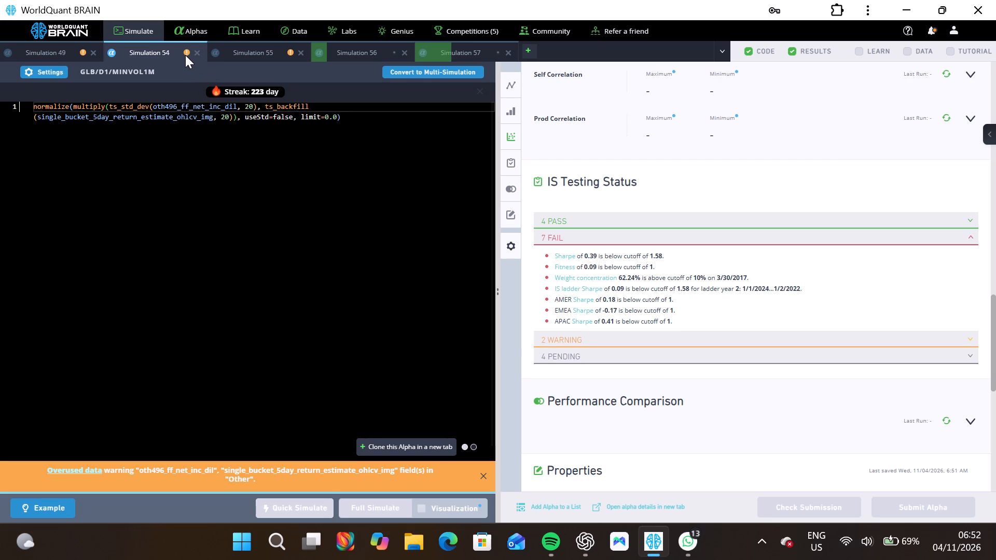
Replace the oth496 field in Simulation 54 with oth496_returns120_53 and run the full simulation.
double_click(184, 107)
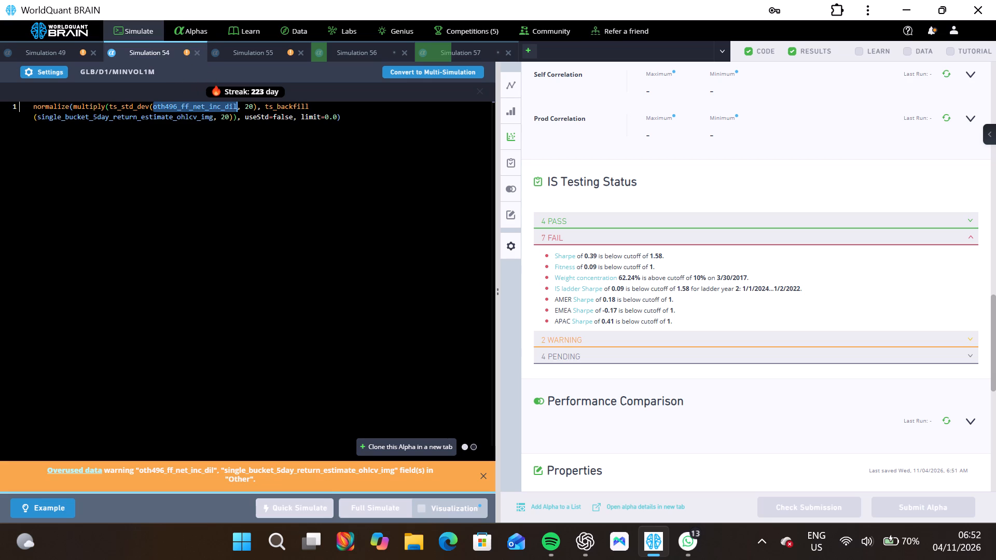
type("oth")
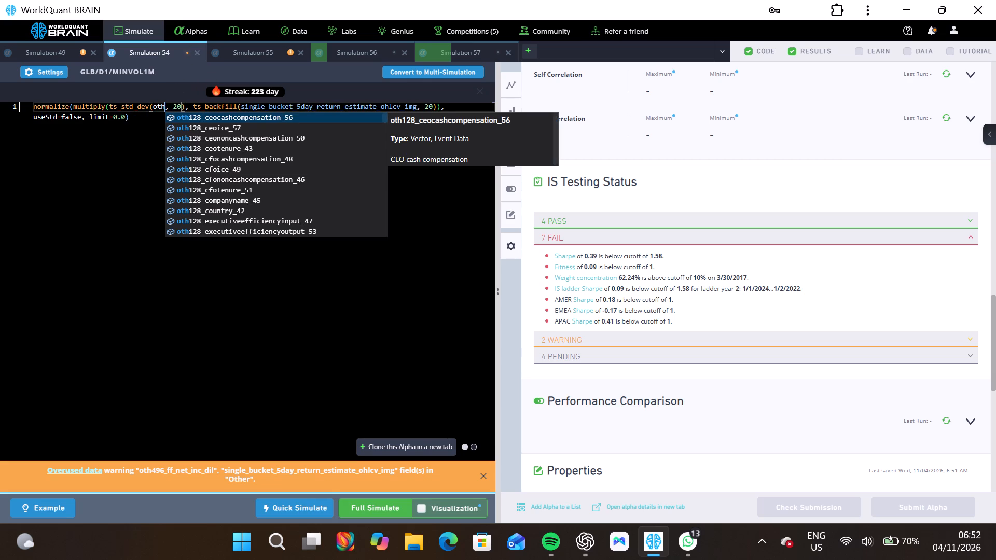
type("496")
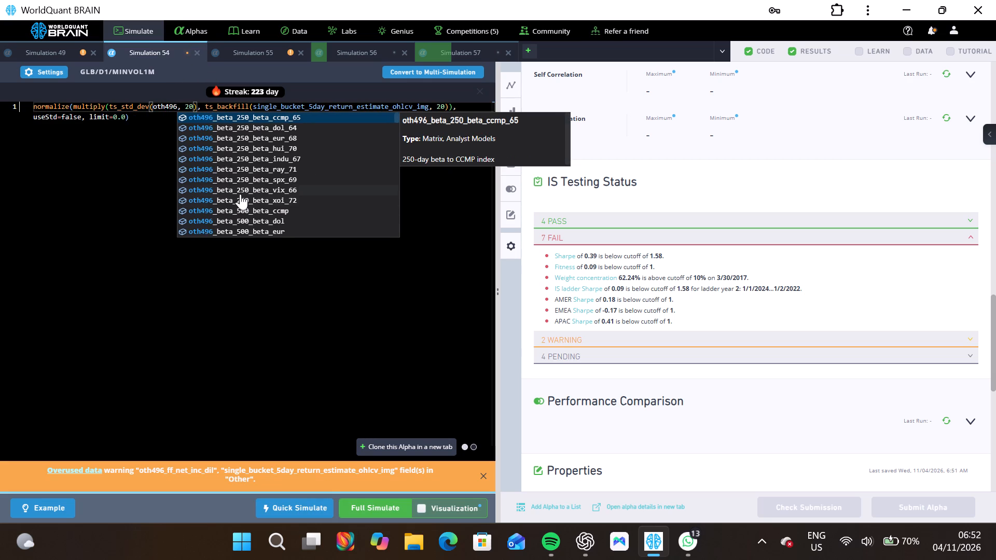
scroll(251, 194, "down", 20)
scroll(251, 194, "down", 20)
scroll(251, 194, "down", 20)
scroll(251, 194, "down", 20)
scroll(251, 194, "down", 5)
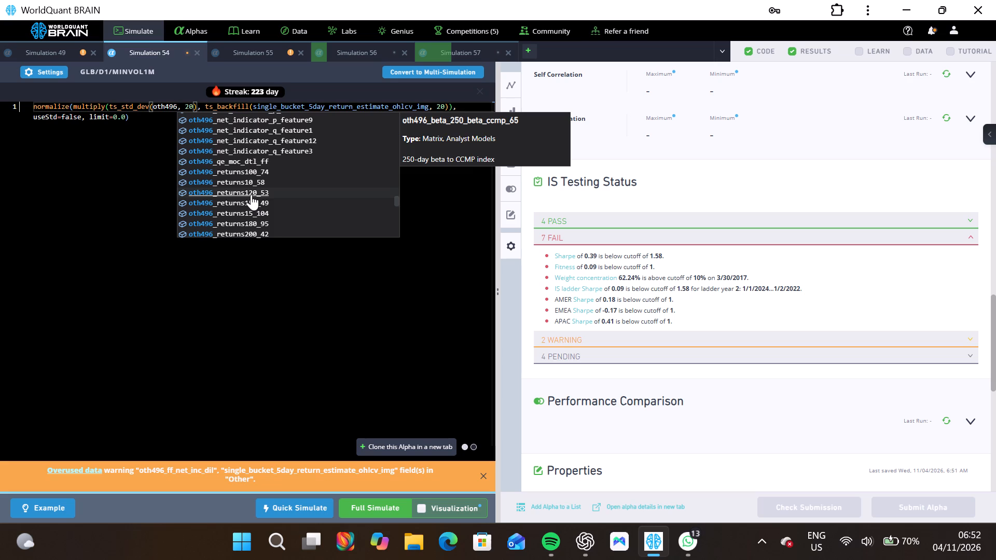
left_click(251, 194)
left_click(359, 504)
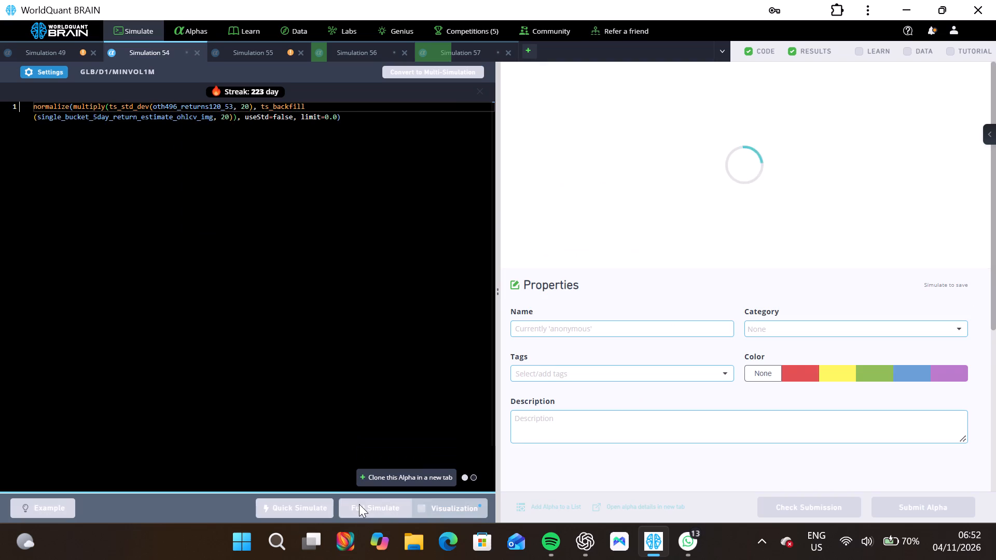
Return to the mdl238_global_rank alpha in Simulation 49 and close that simulation.
left_click(49, 47)
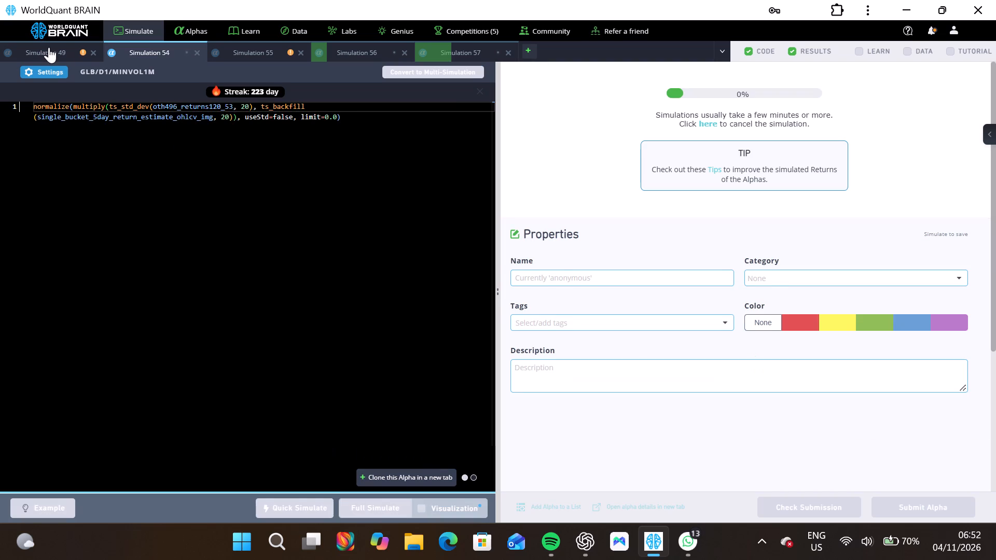
left_click(59, 54)
double_click(170, 119)
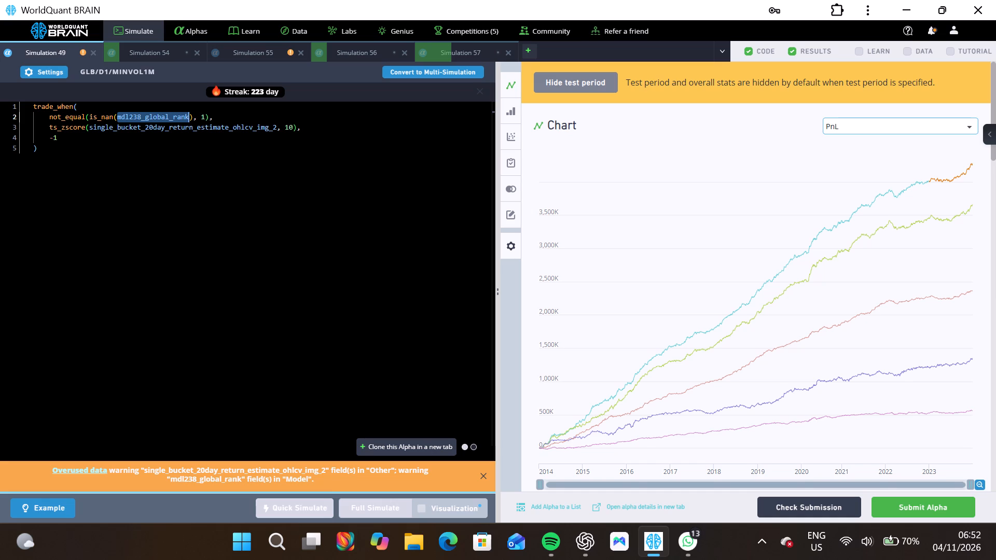
left_click(91, 53)
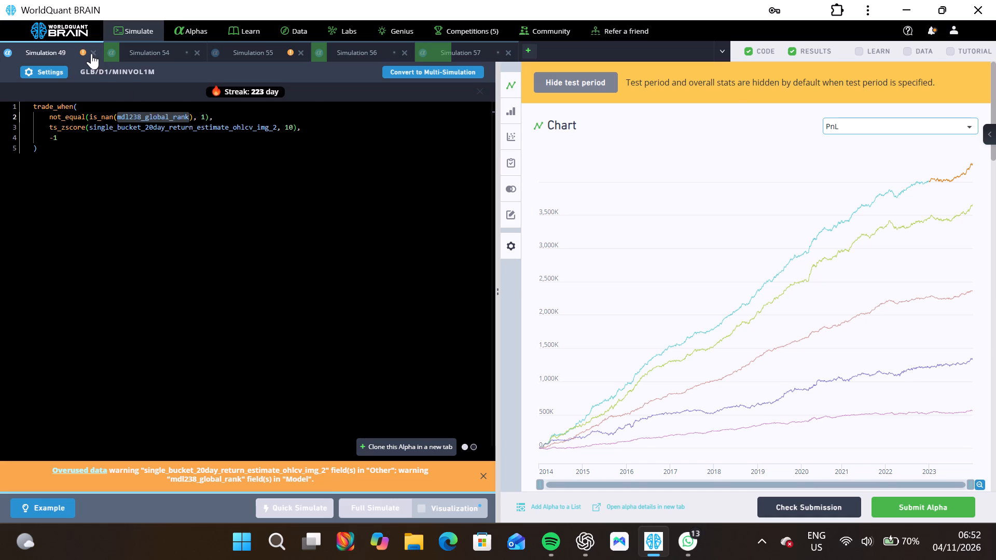
Replace the oth496 field in Simulation 55 with oth496_sal_indicator_4_feature8 and run the full simulation.
left_click(151, 55)
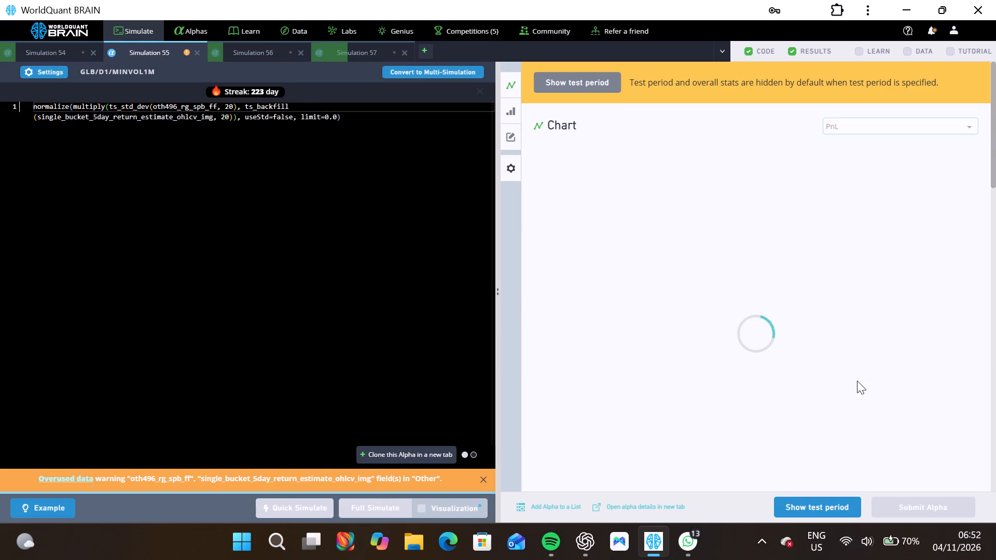
double_click(181, 109)
type("oth49")
key("6")
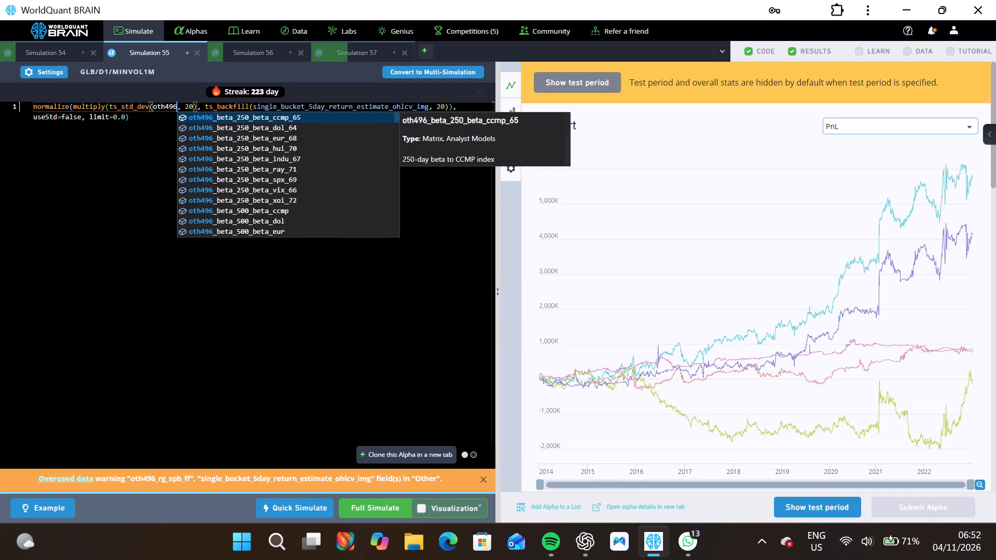
scroll(243, 202, "down", 20)
scroll(243, 202, "down", 20)
scroll(243, 202, "down", 20)
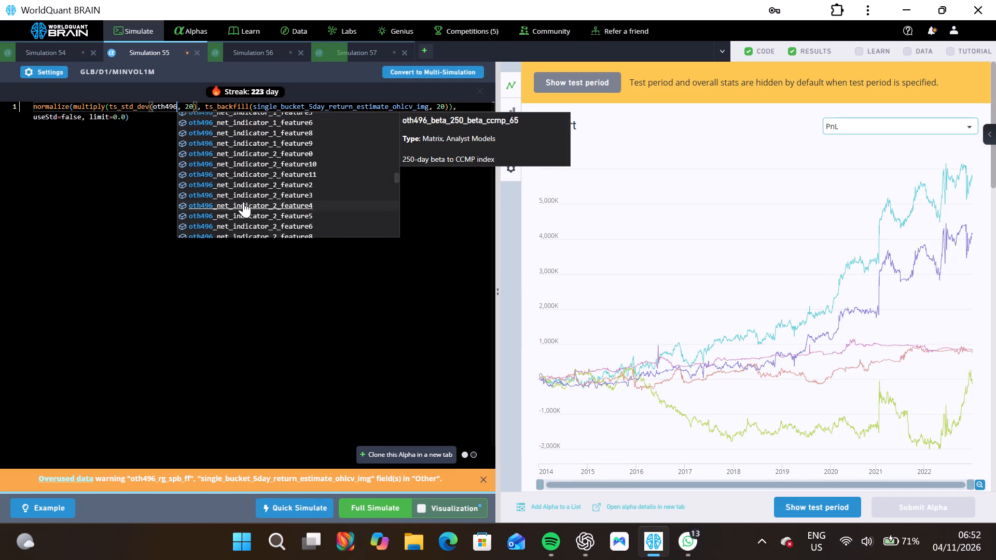
scroll(243, 202, "down", 20)
scroll(243, 202, "down", 20)
scroll(243, 202, "down", 2)
left_click(243, 202)
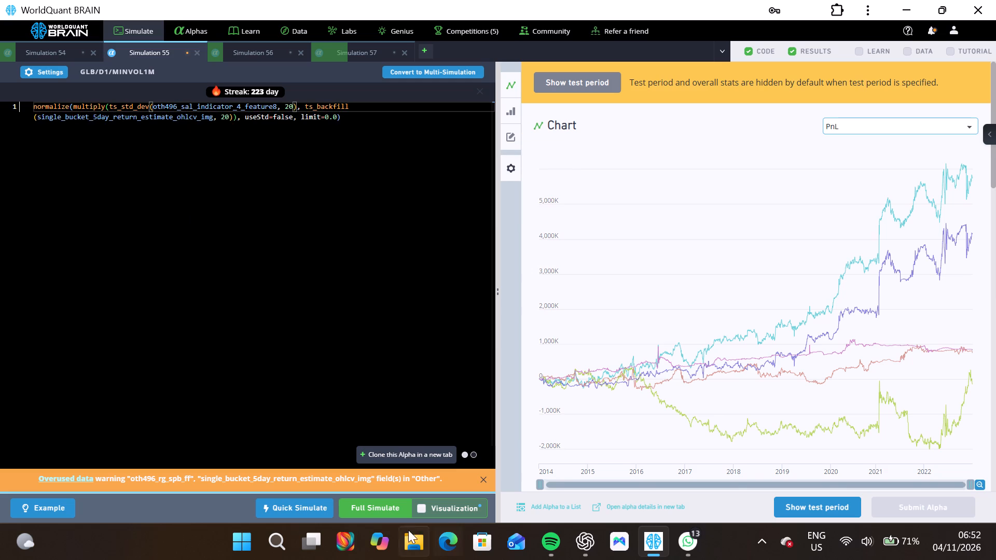
left_click(390, 503)
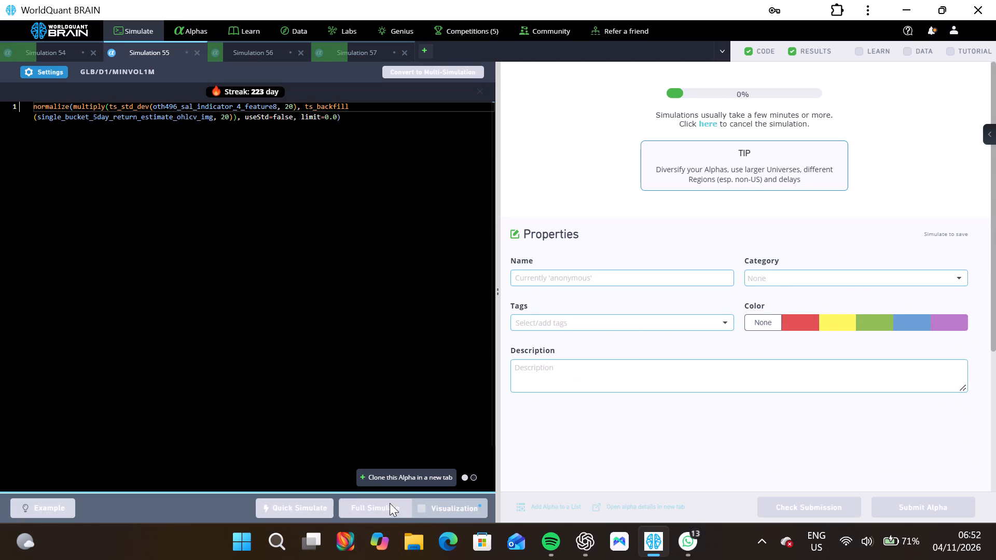
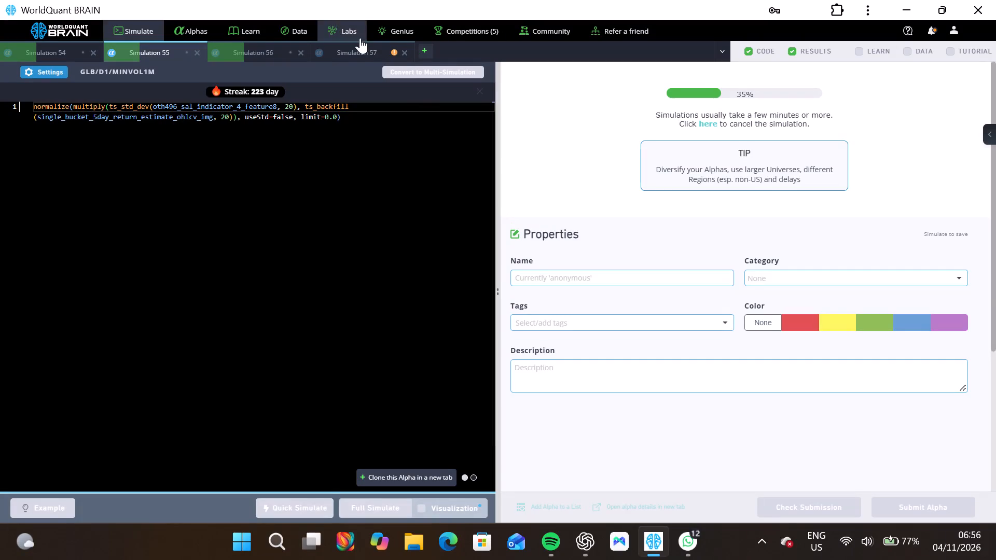
Check the PnL chart of Simulation 57, the oth496_sal_indicator_2_feature2 alpha, and close that simulation.
left_click(359, 46)
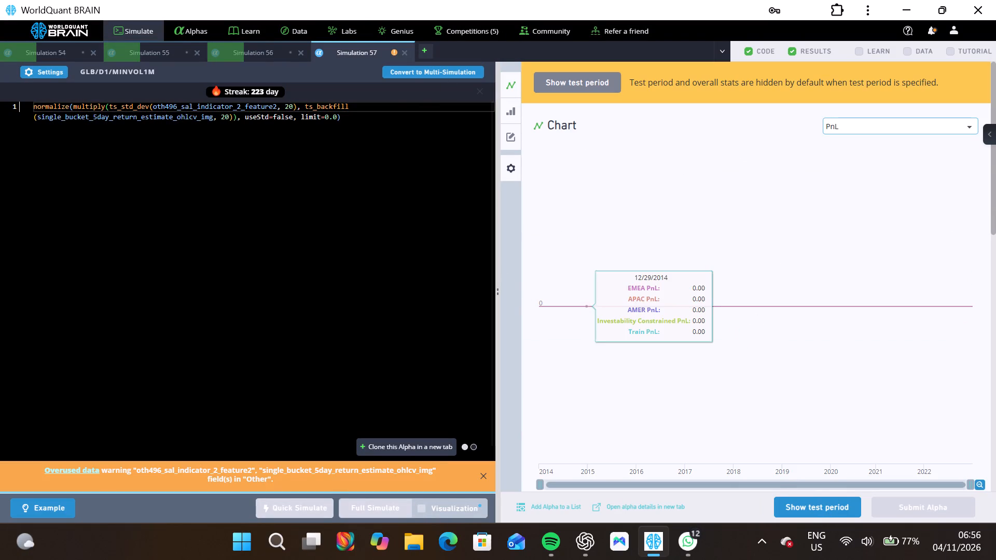
left_click(405, 49)
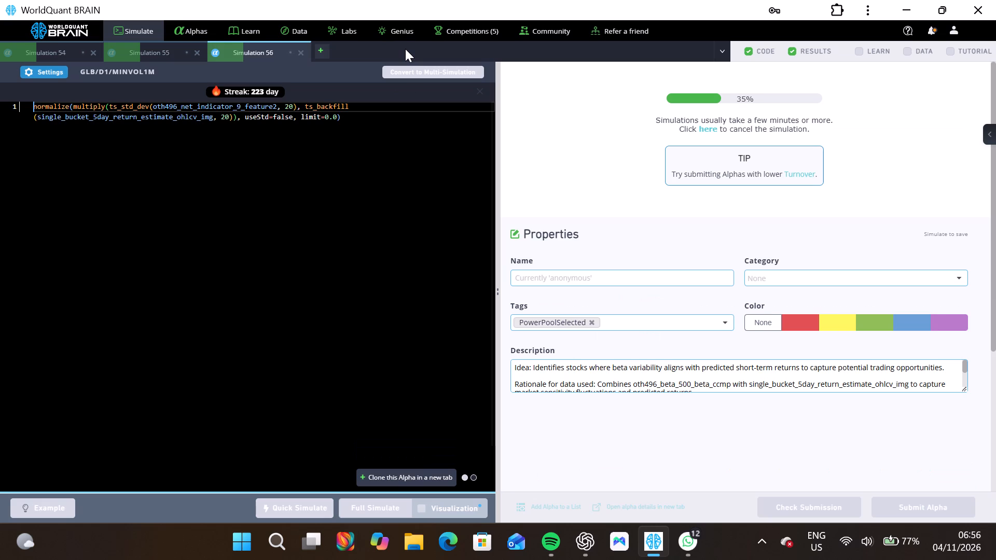
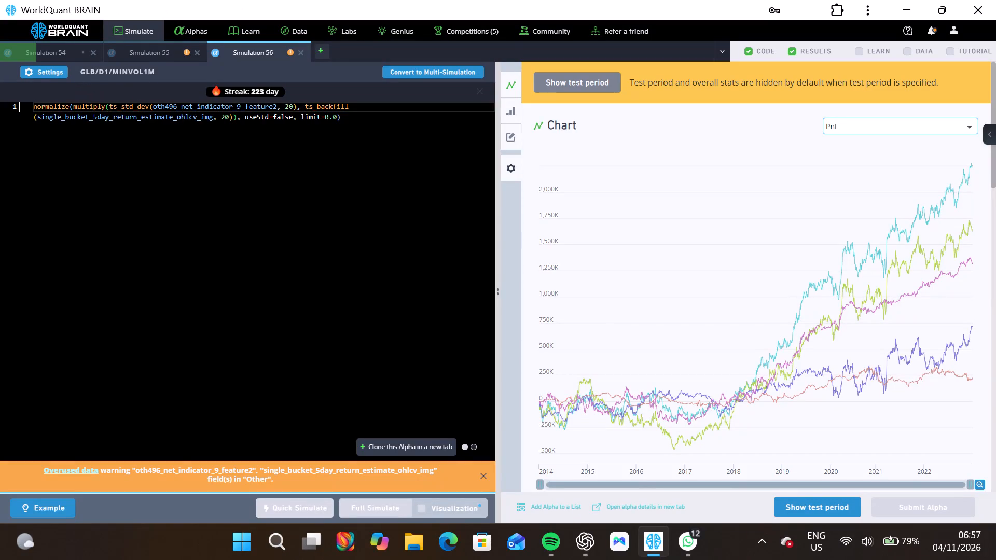
Check the PnL chart of Simulation 55, the oth496_sal_indicator_4_feature8 alpha, and close Simulation 56, the oth496_net_indicator_9_feature2 alpha.
left_click(157, 50)
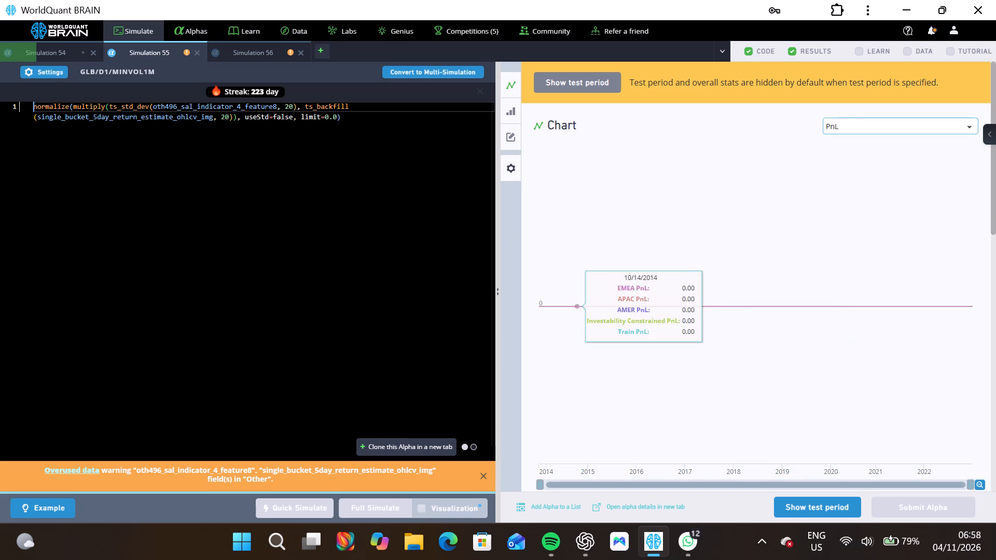
left_click(298, 50)
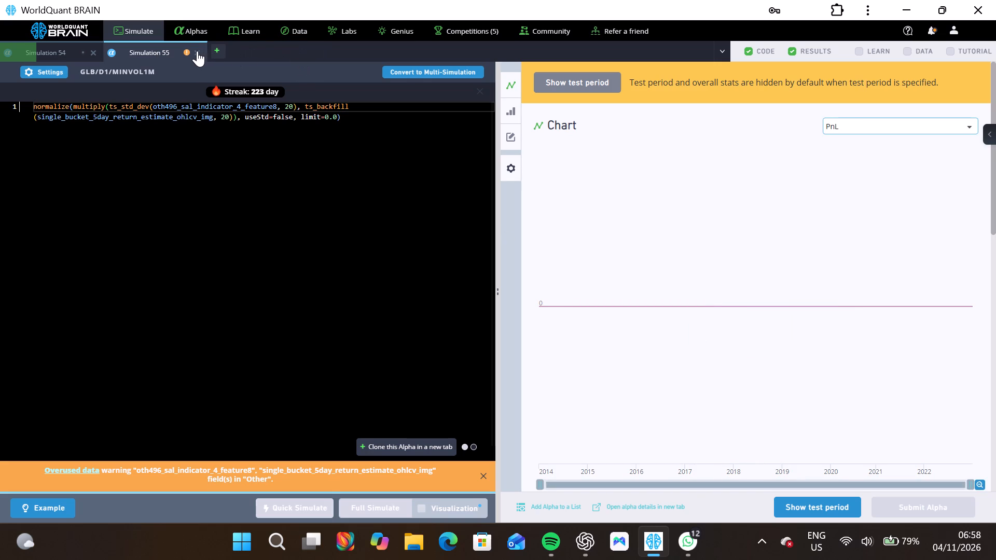